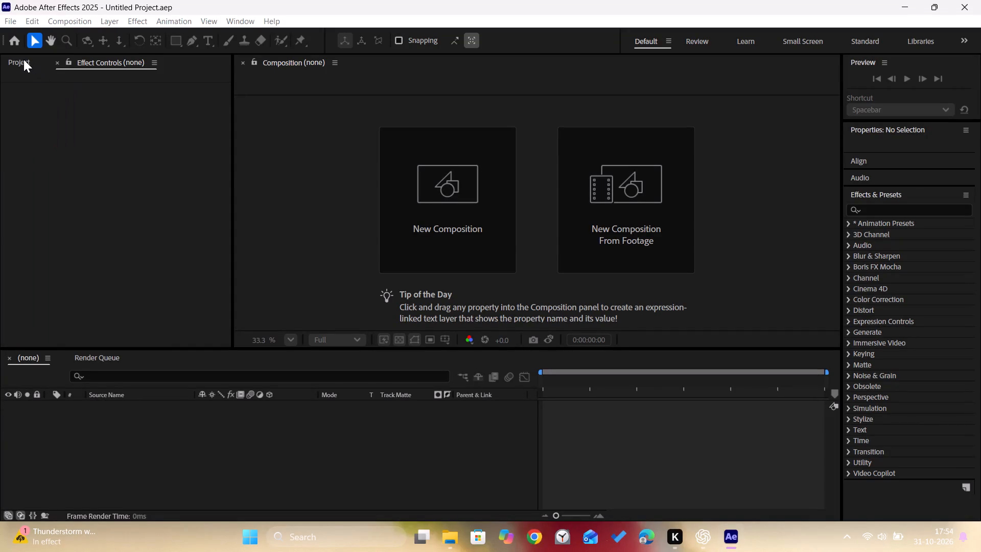
Import the wedding invitation video शुभविवाह आमंत्रण (4).mp4 into the project.
click(24, 59)
double_click(133, 251)
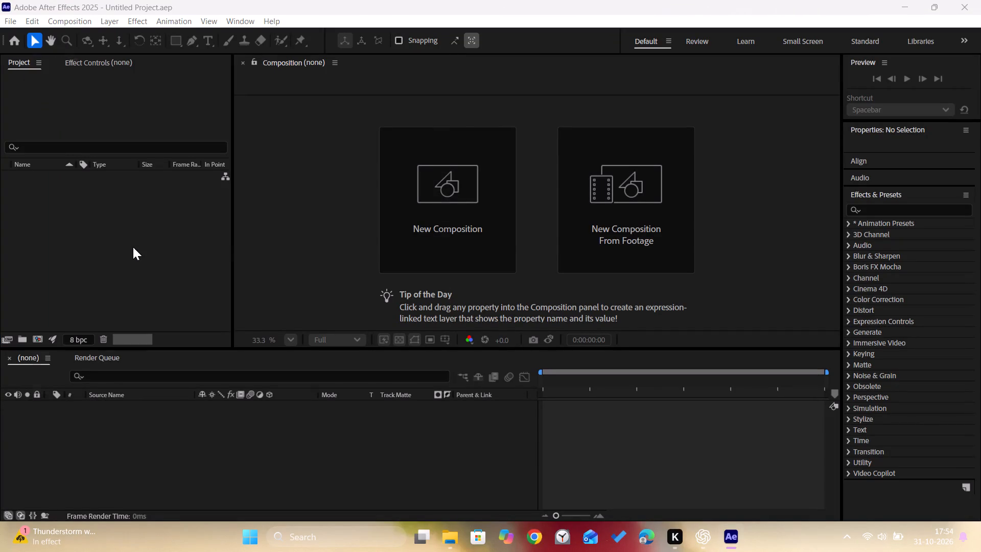
click(165, 133)
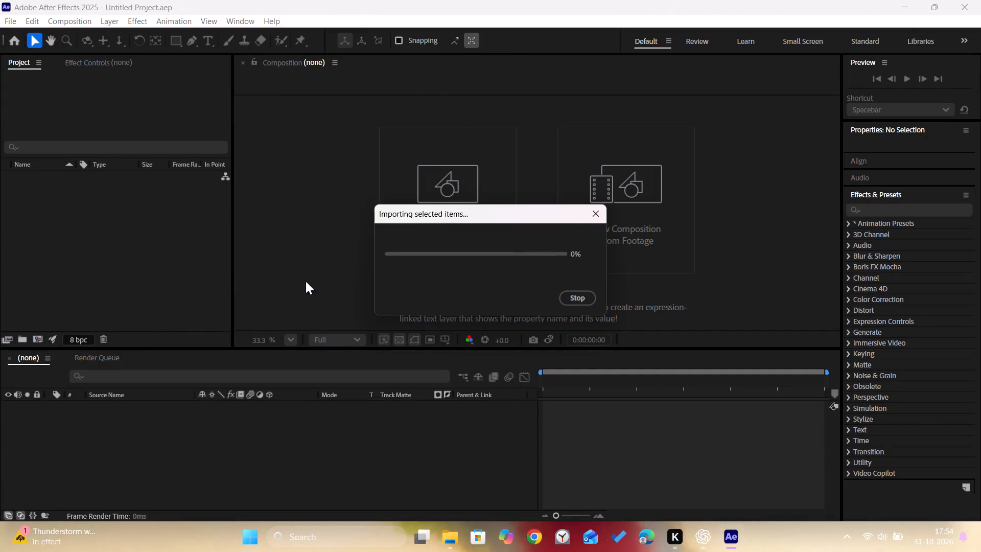
Create a new composition from the imported शुभविवाह आमंत्रण (4).mp4 footage.
drag(111, 182, 75, 350)
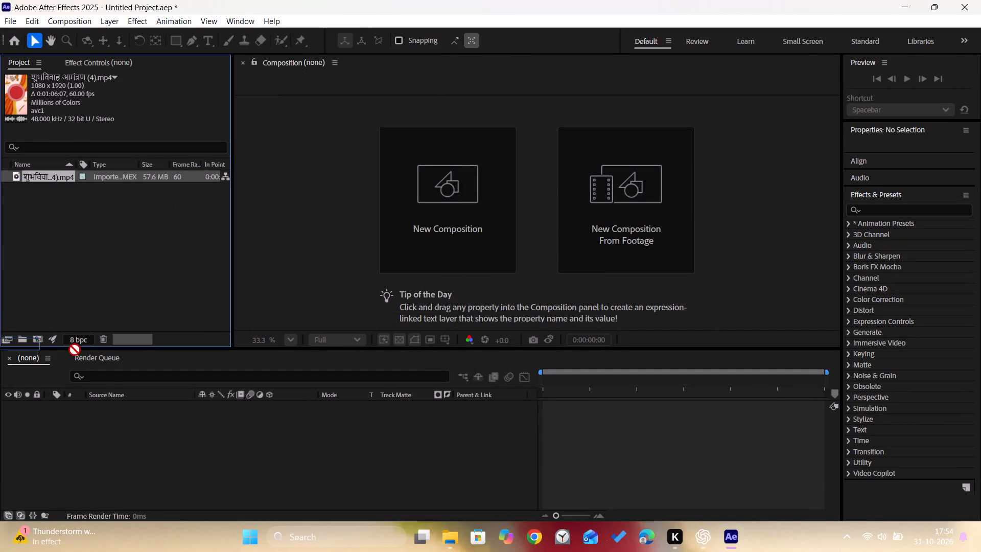
drag(75, 350, 35, 342)
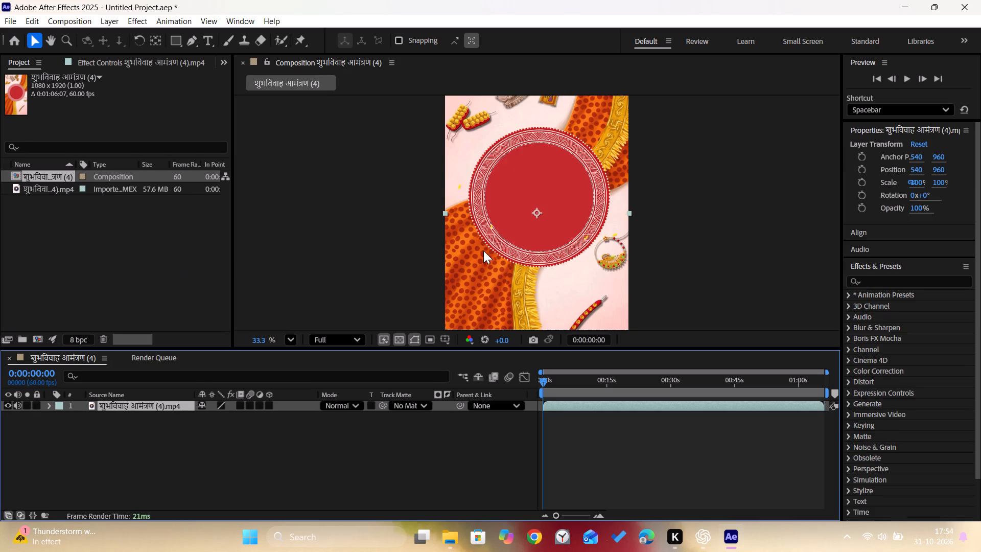
Start previewing the composition and set its preview resolution to Quarter.
alt+scroll(497, 243, down, 4)
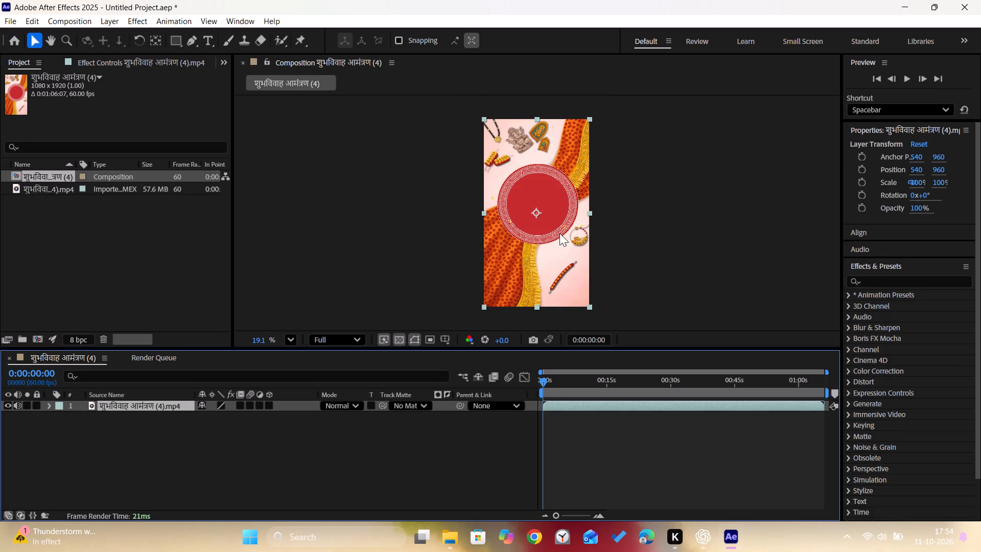
click(636, 240)
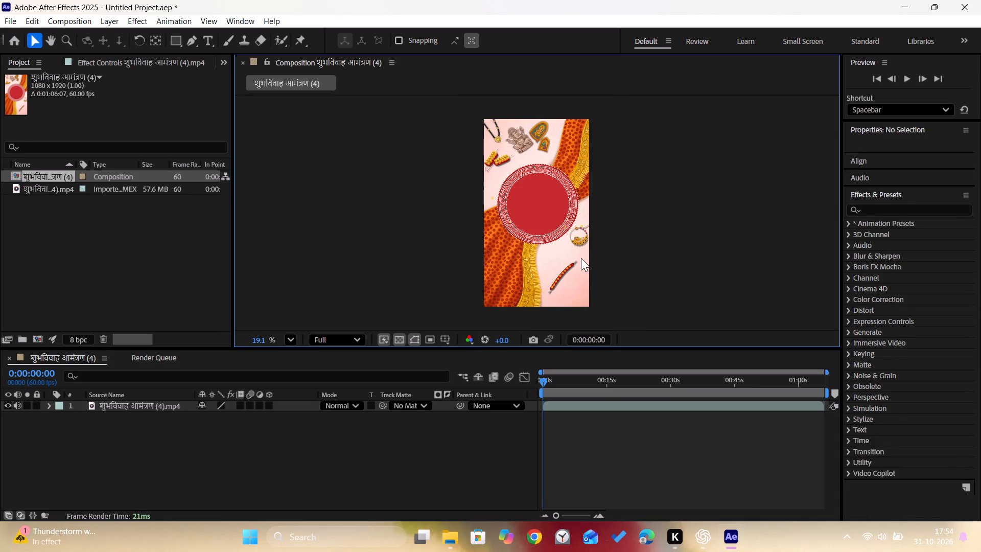
key(space)
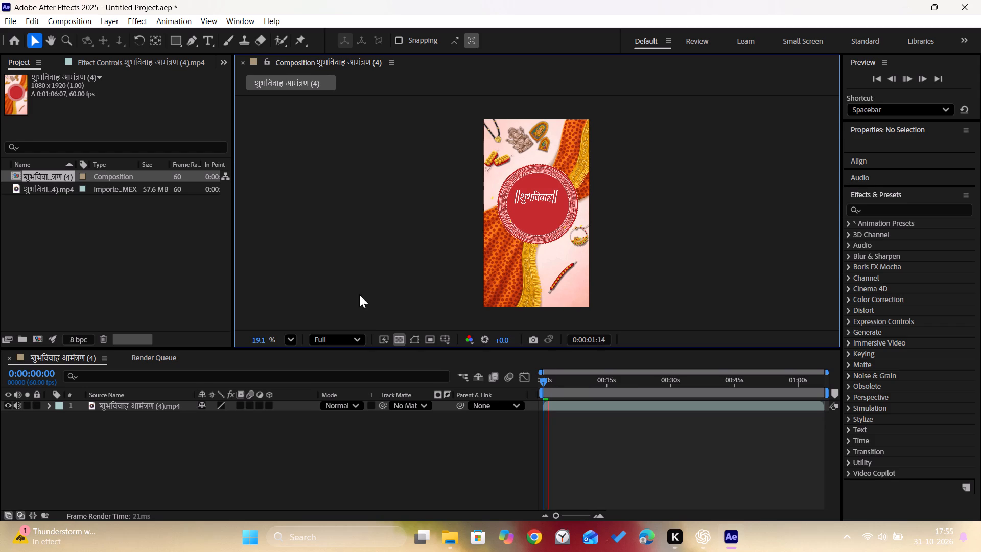
click(356, 340)
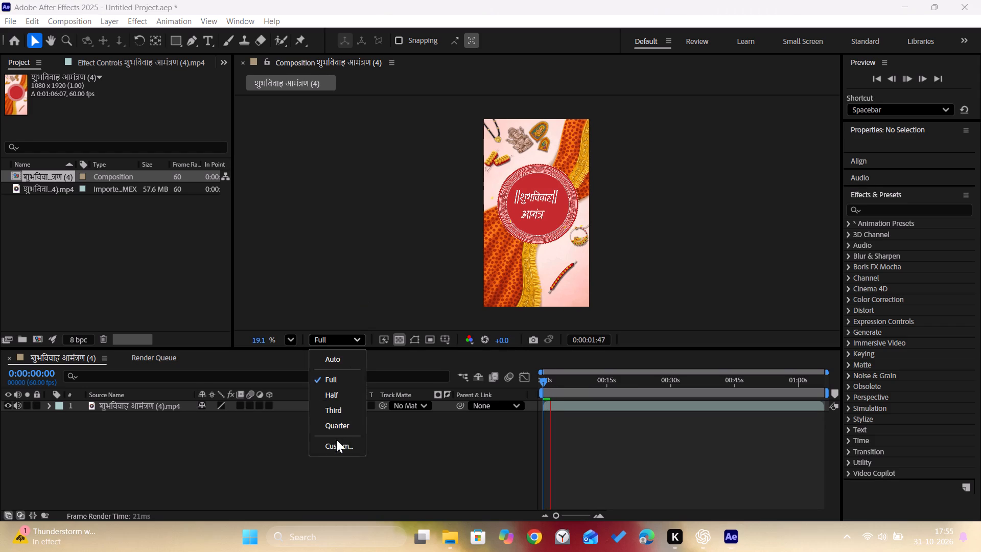
click(332, 427)
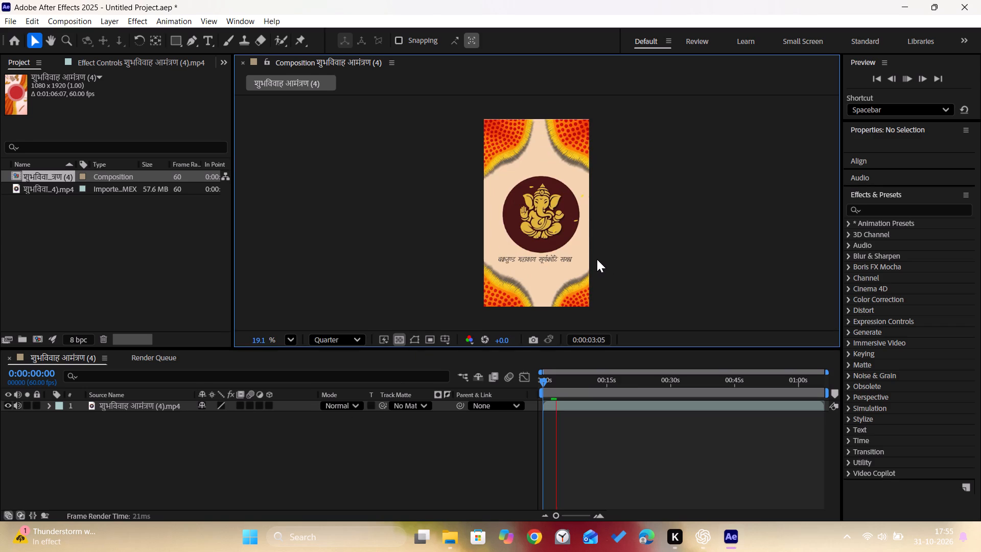
Play and pause the invitation to examine closely the Ganesha verse page and the family names page after it.
key(space)
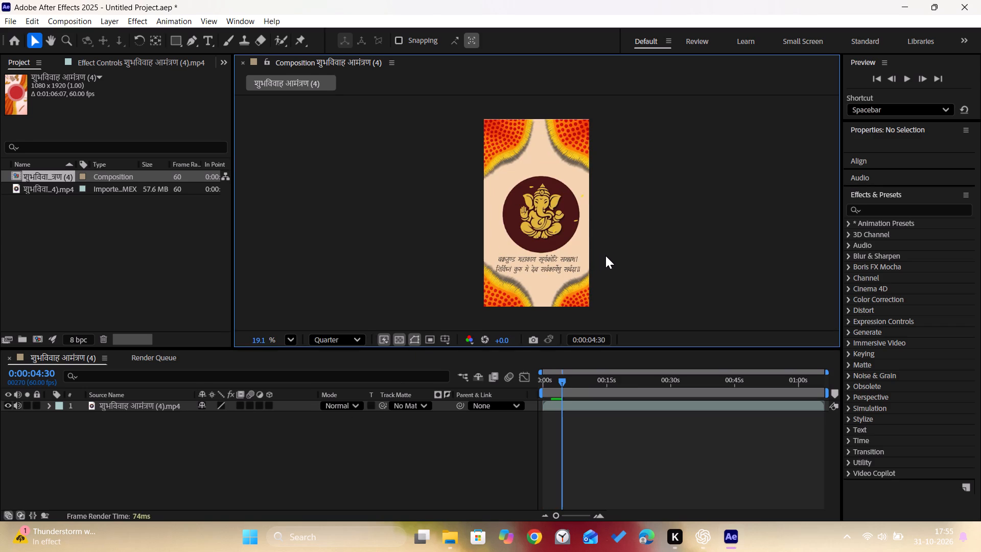
alt+scroll(541, 280, up, 2)
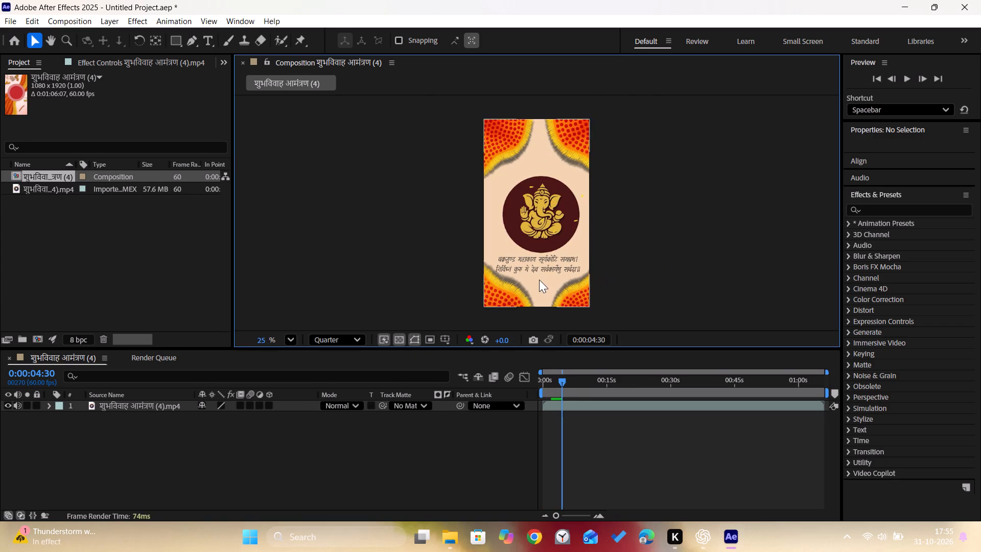
alt+scroll(539, 280, up, 4)
middle_drag(540, 283, 521, 210)
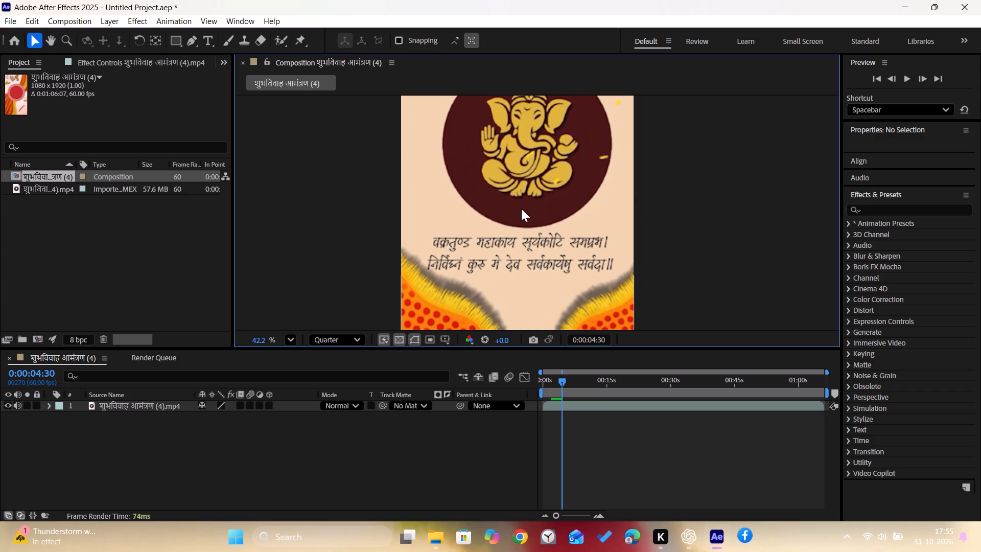
key(space)
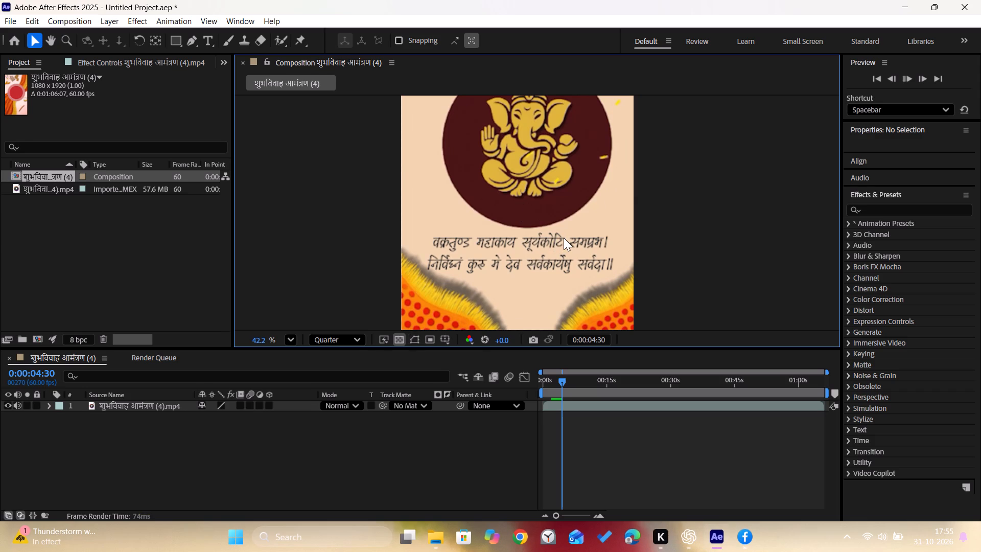
alt+scroll(564, 238, down, 4)
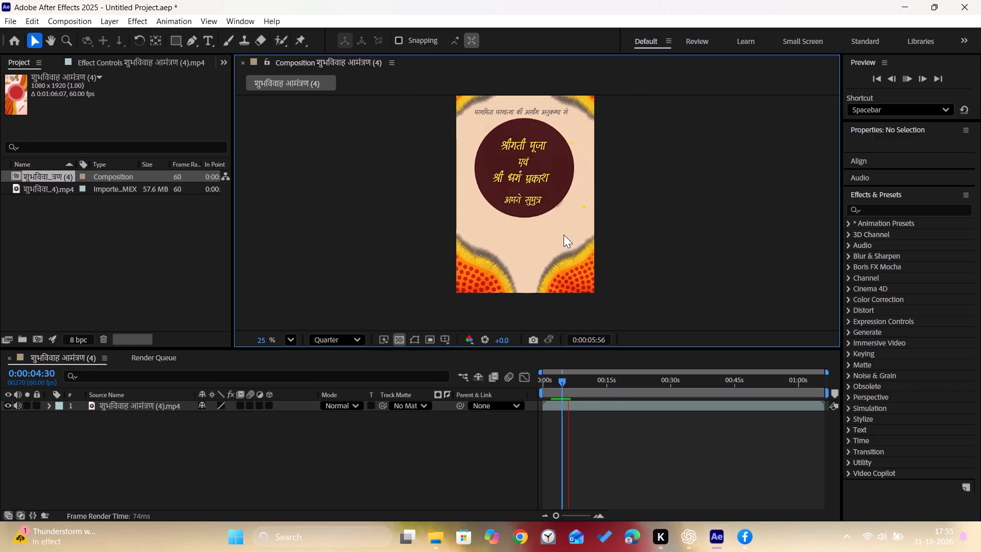
key(space)
alt+scroll(540, 149, up, 4)
middle_drag(571, 175, 556, 268)
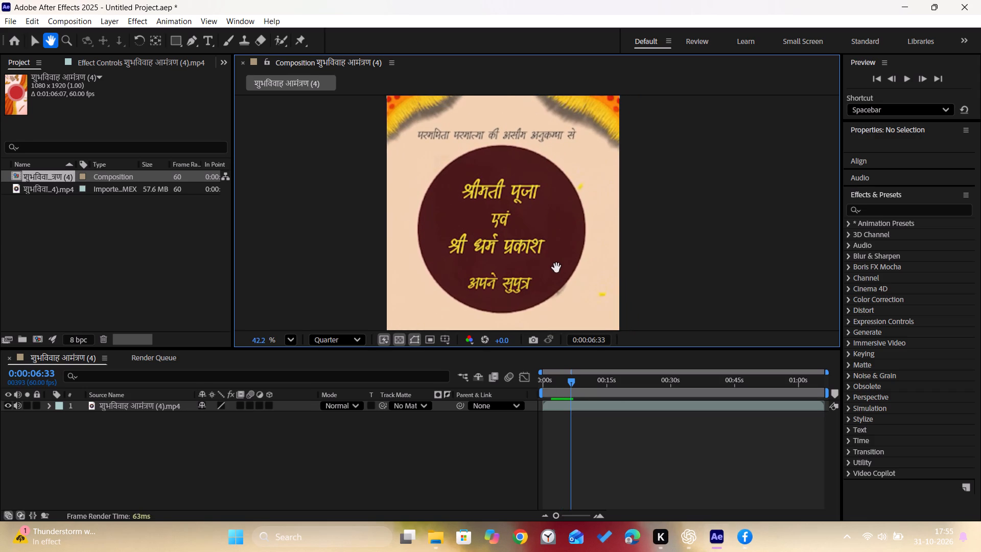
middle_drag(556, 268, 556, 268)
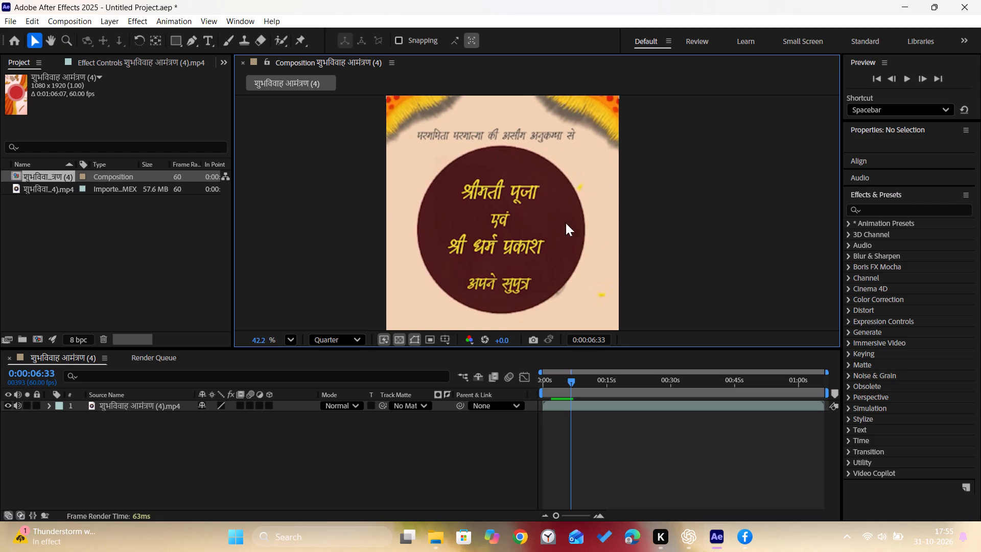
Scrub frame by frame through the transition between the Ganesha page and the family names page.
drag(553, 514, 557, 514)
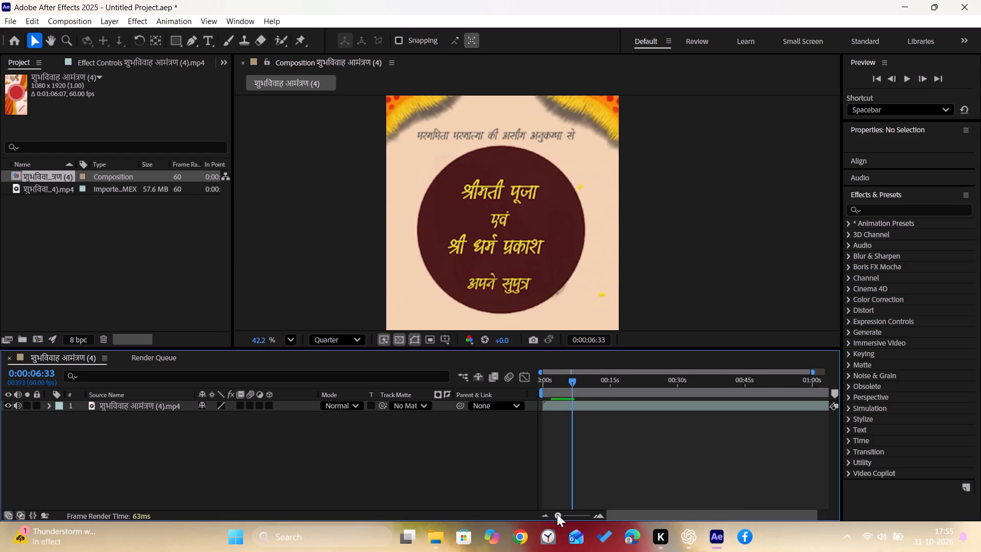
drag(557, 514, 598, 517)
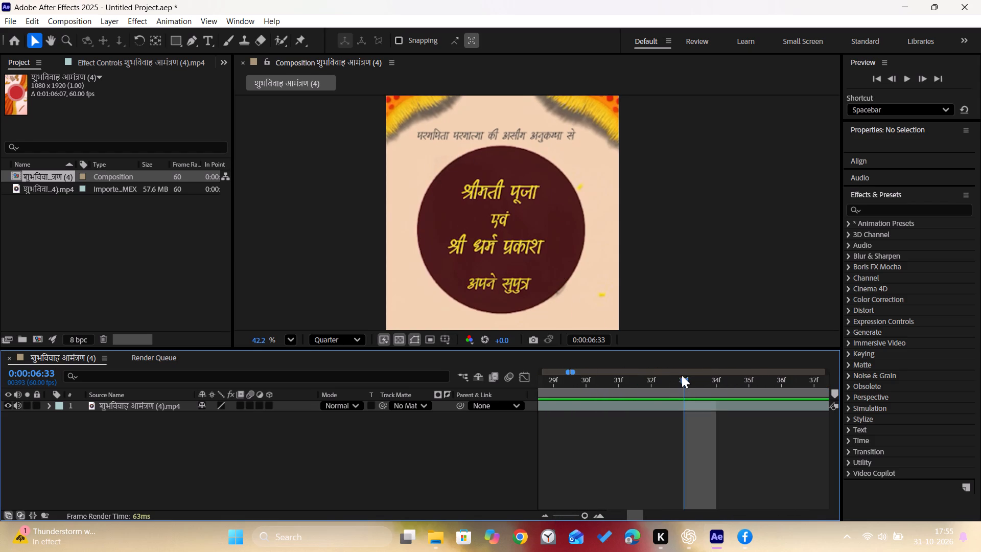
drag(684, 380, 527, 400)
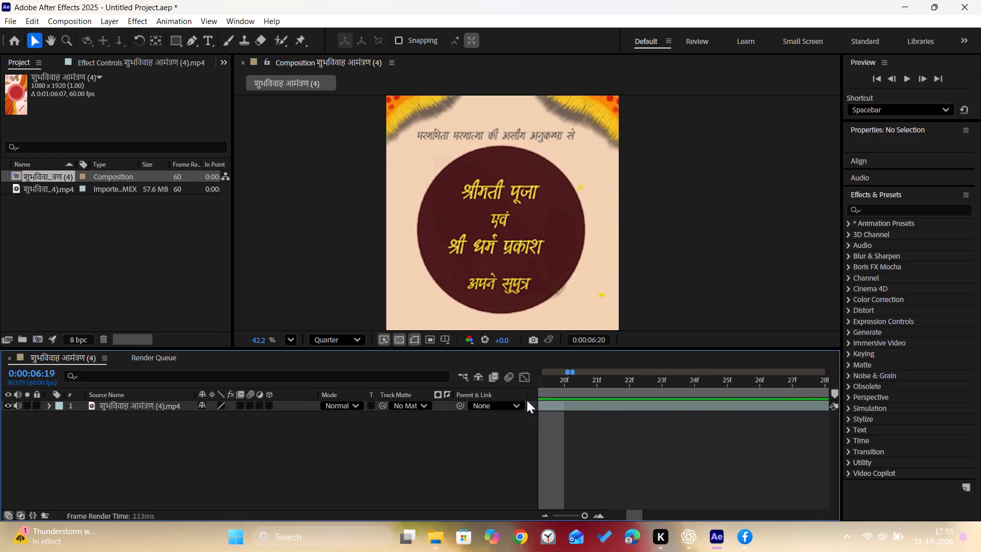
drag(527, 400, 590, 406)
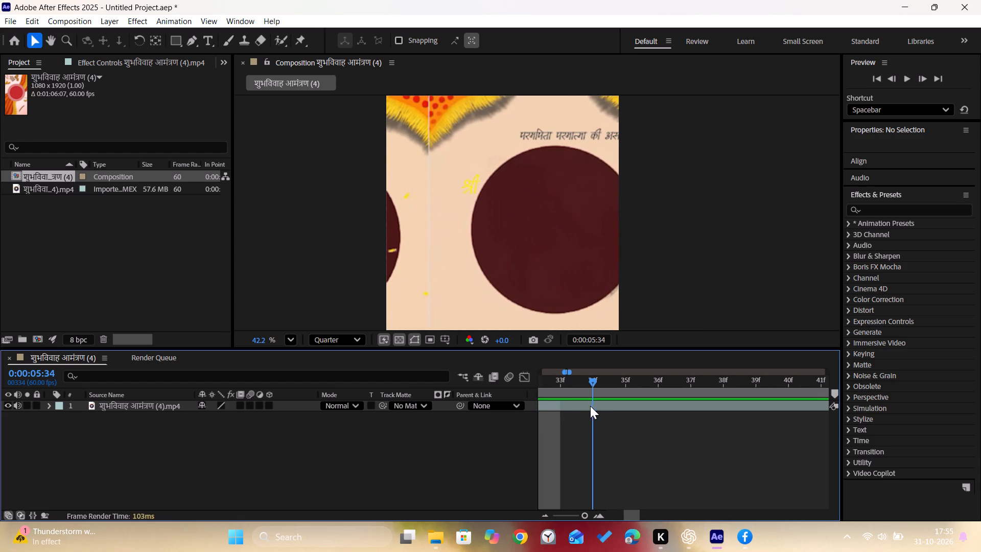
drag(590, 406, 619, 405)
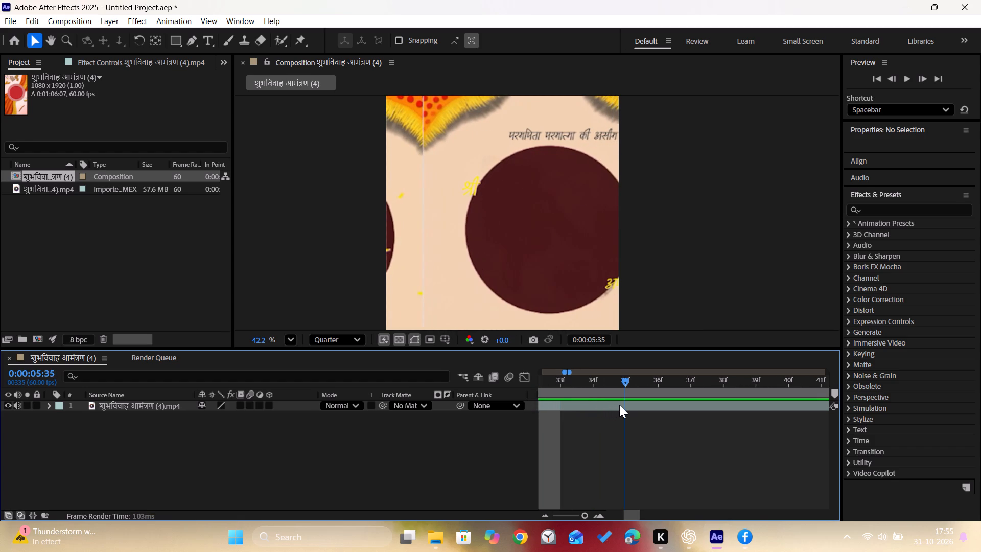
drag(619, 405, 570, 402)
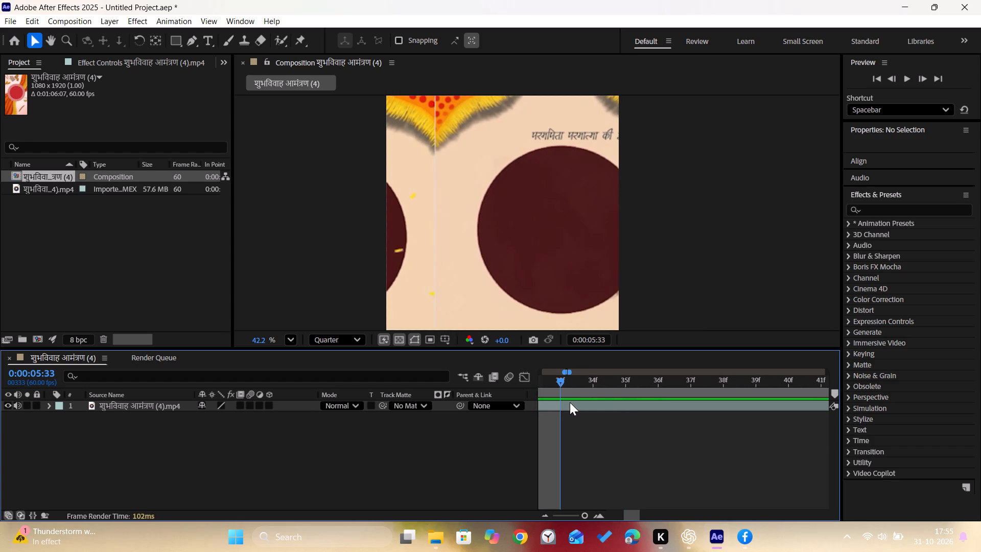
drag(570, 402, 537, 406)
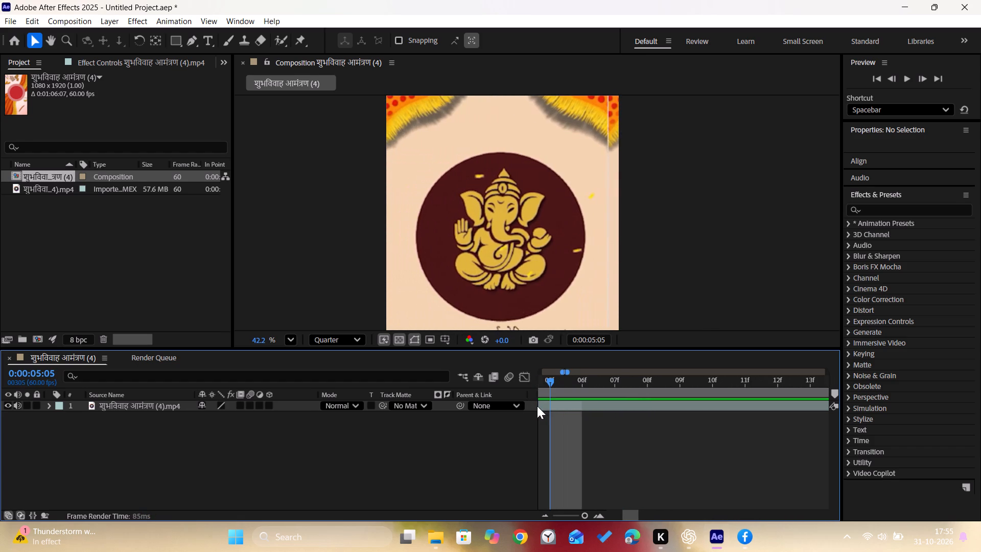
alt+scroll(553, 259, down, 10)
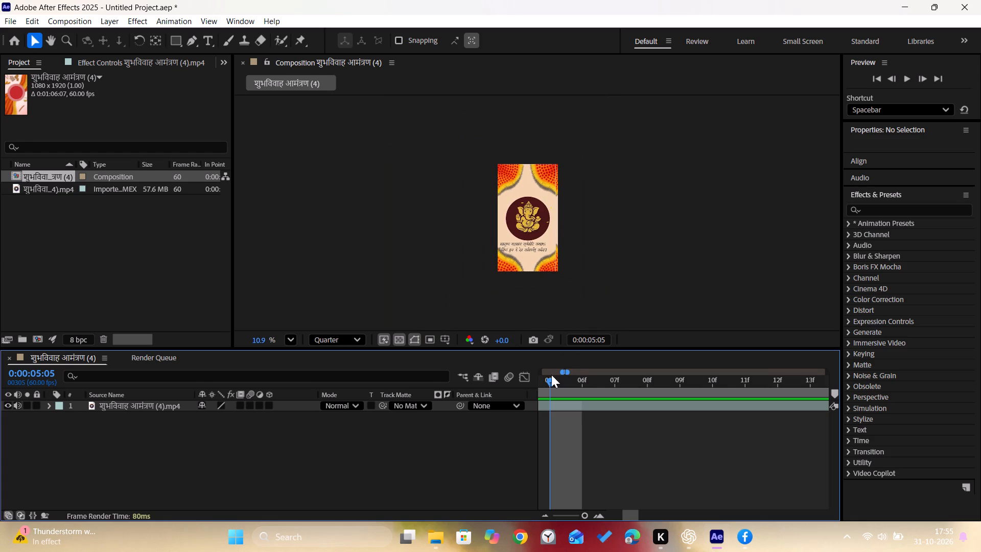
Show the full timeline again, briefly replay the opening, and return the playhead to 0:00:00:00.
drag(551, 379, 498, 387)
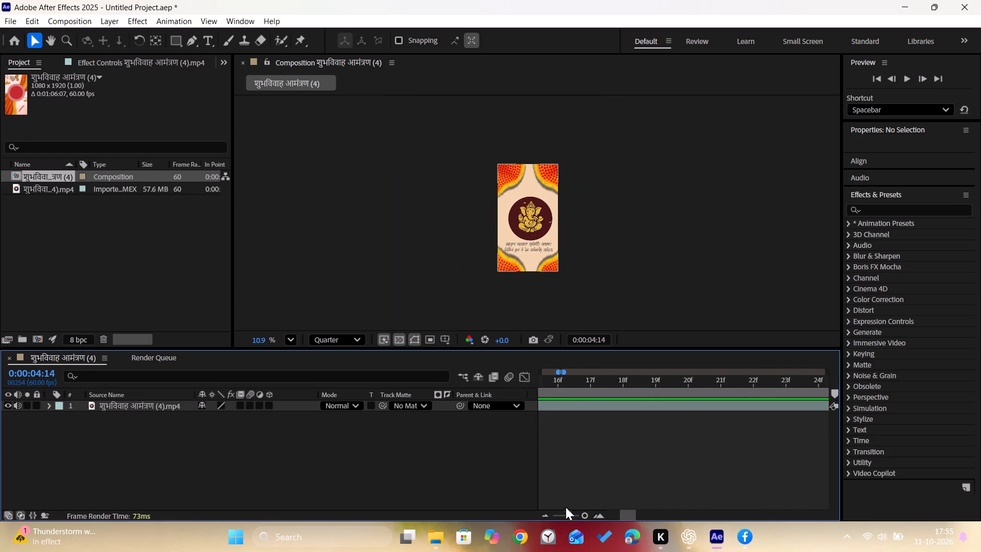
drag(582, 515, 538, 508)
drag(559, 381, 547, 386)
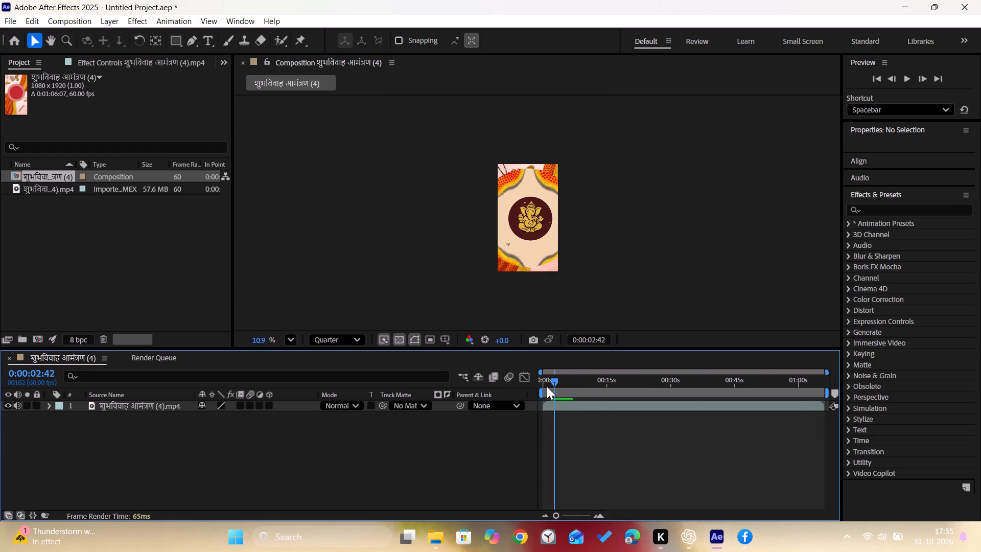
drag(547, 386, 523, 391)
key(space)
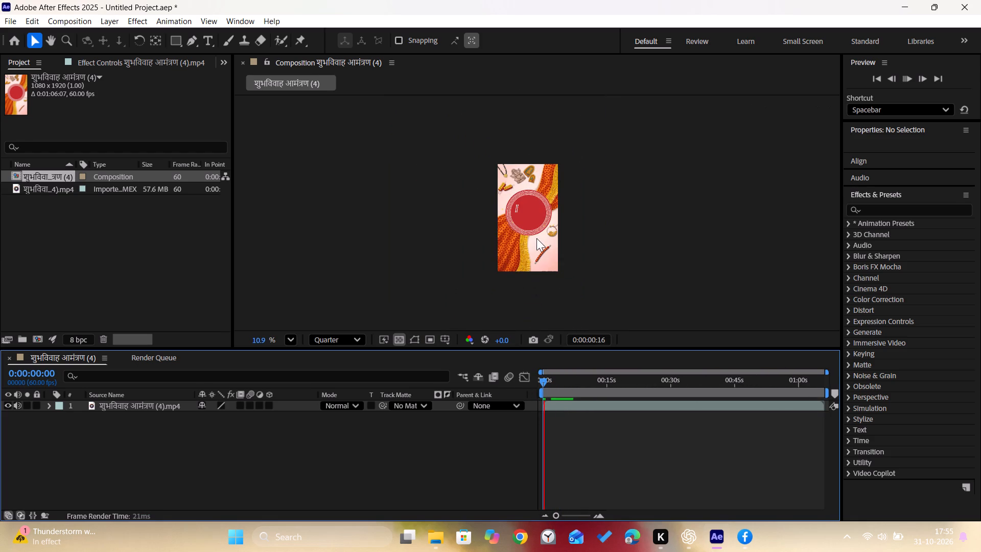
key(space)
drag(546, 382, 507, 388)
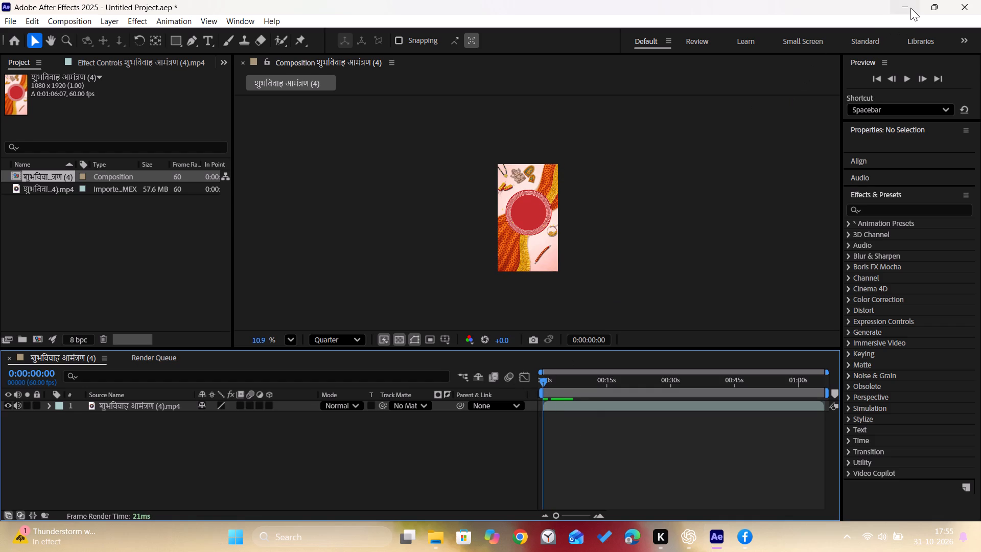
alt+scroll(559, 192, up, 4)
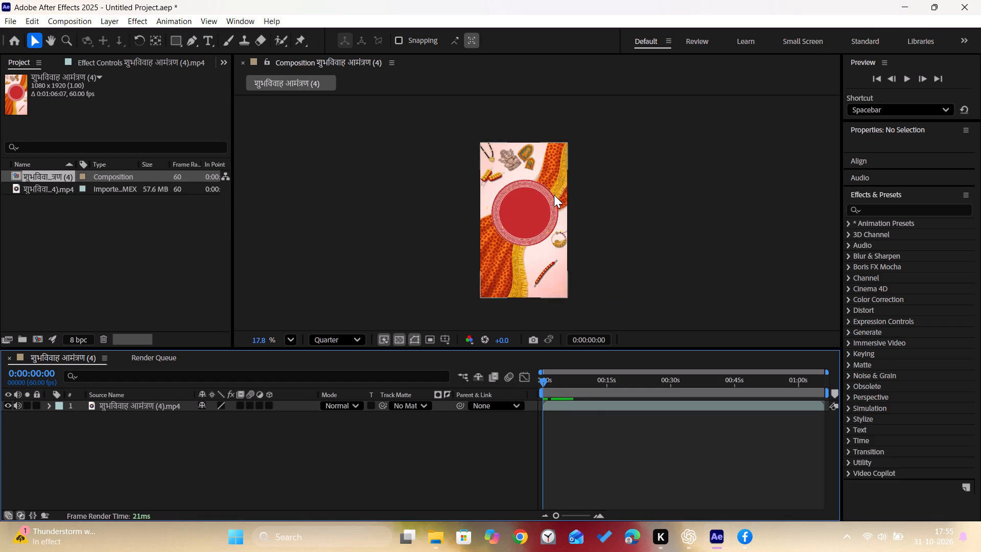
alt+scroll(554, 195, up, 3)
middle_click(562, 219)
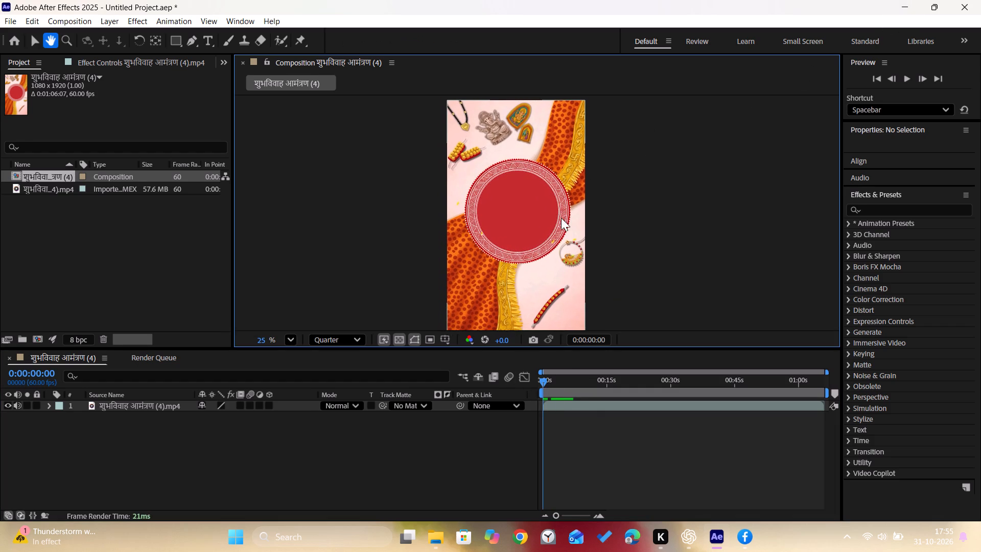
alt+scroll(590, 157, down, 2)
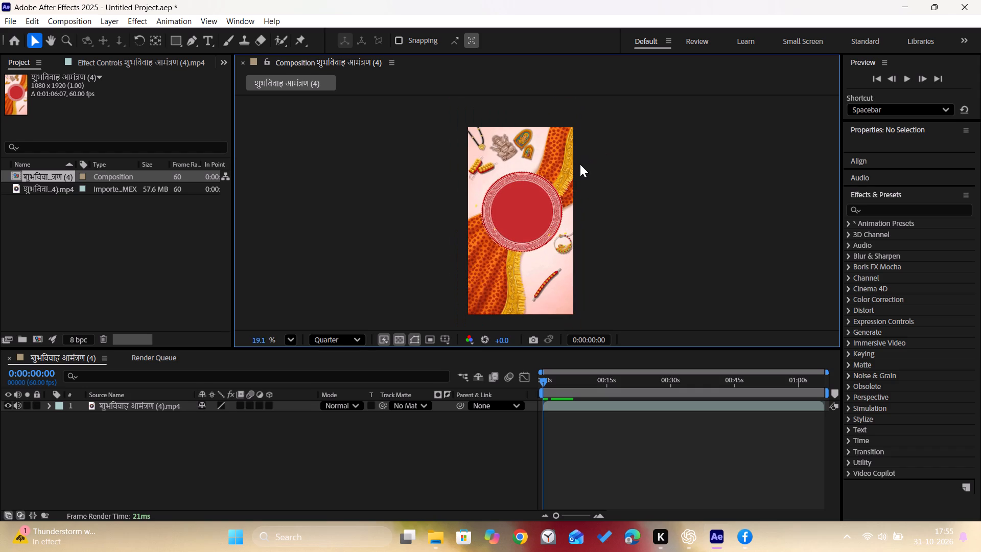
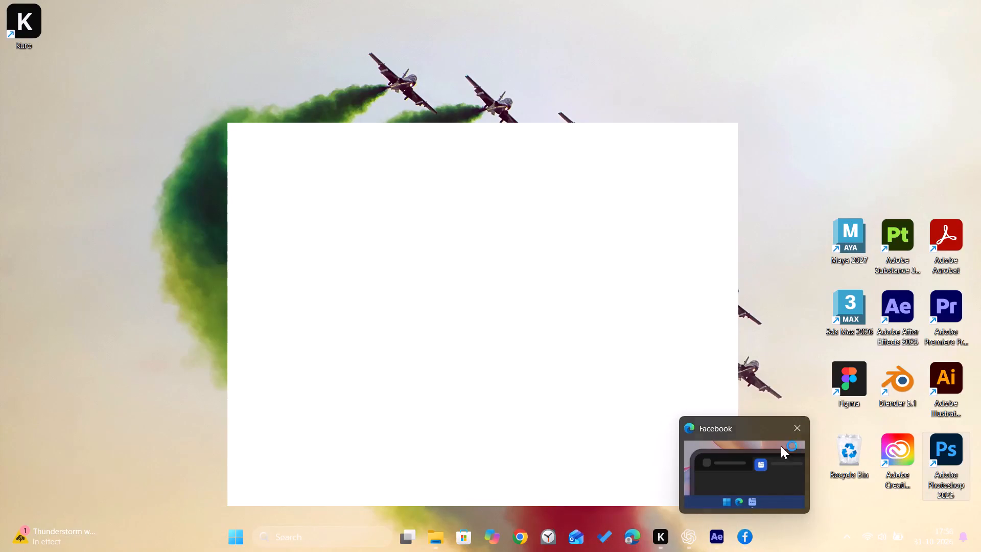
Close the Facebook window and switch to After Effects.
click(794, 429)
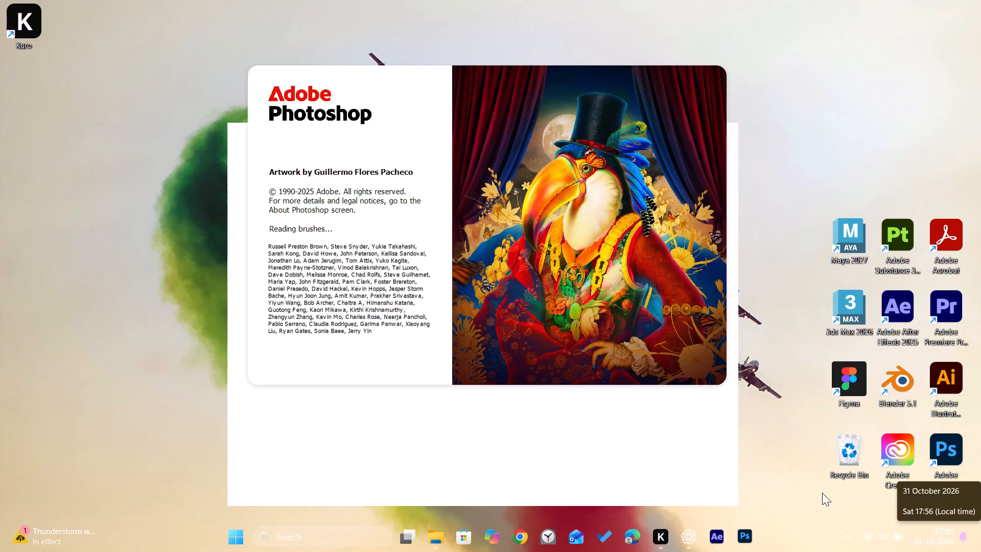
click(845, 542)
click(844, 537)
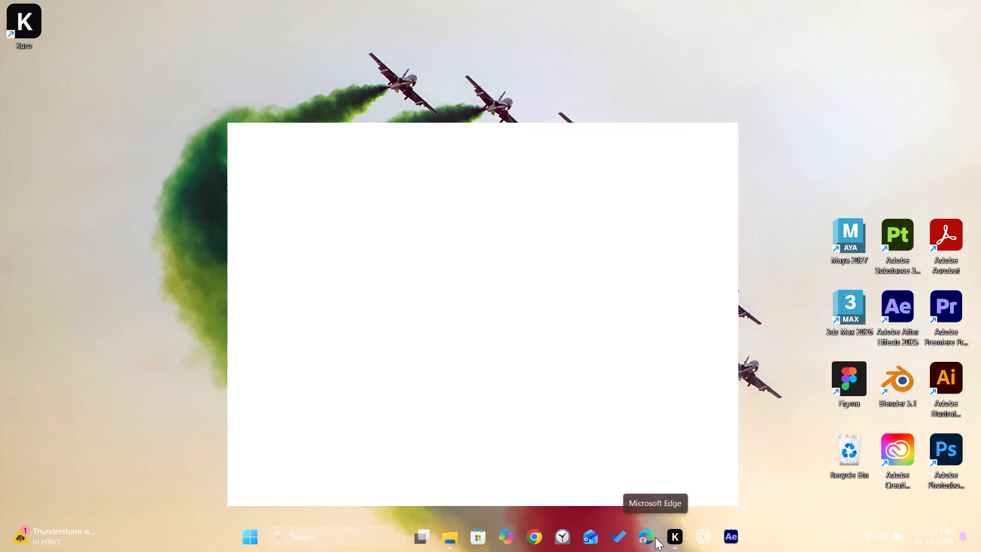
click(735, 538)
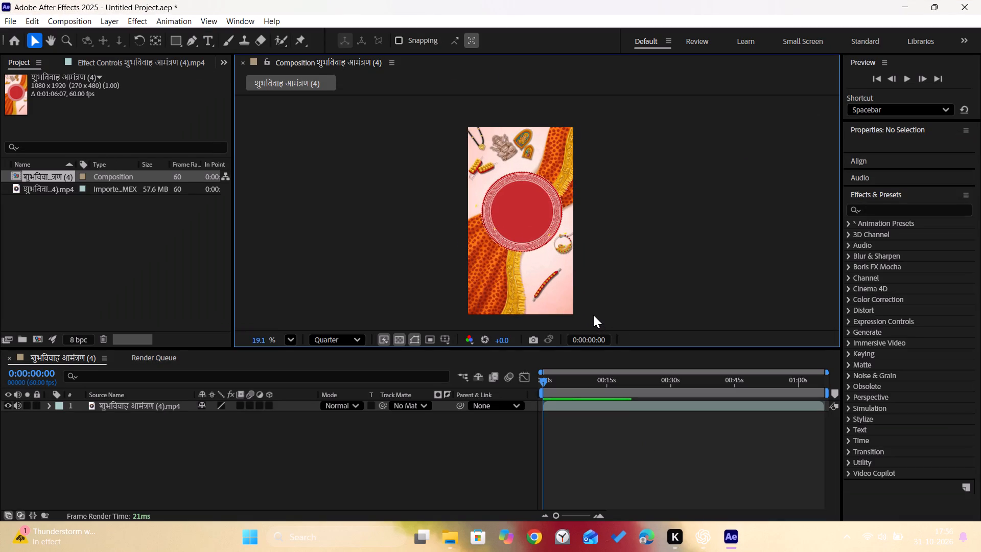
Take a snapshot of the invitation's opening frame.
click(534, 336)
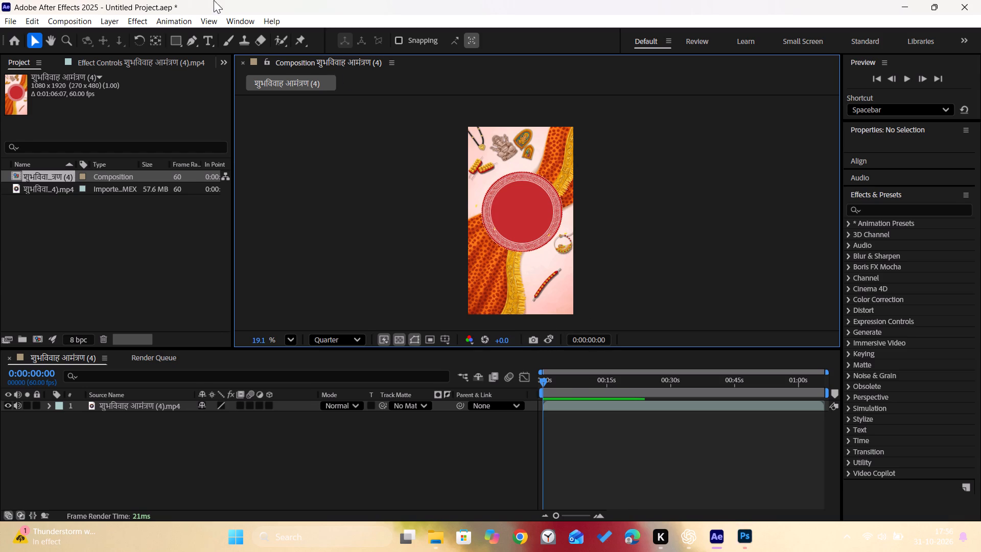
Send the invitation composition to the render queue with Save Current Preview.
click(84, 26)
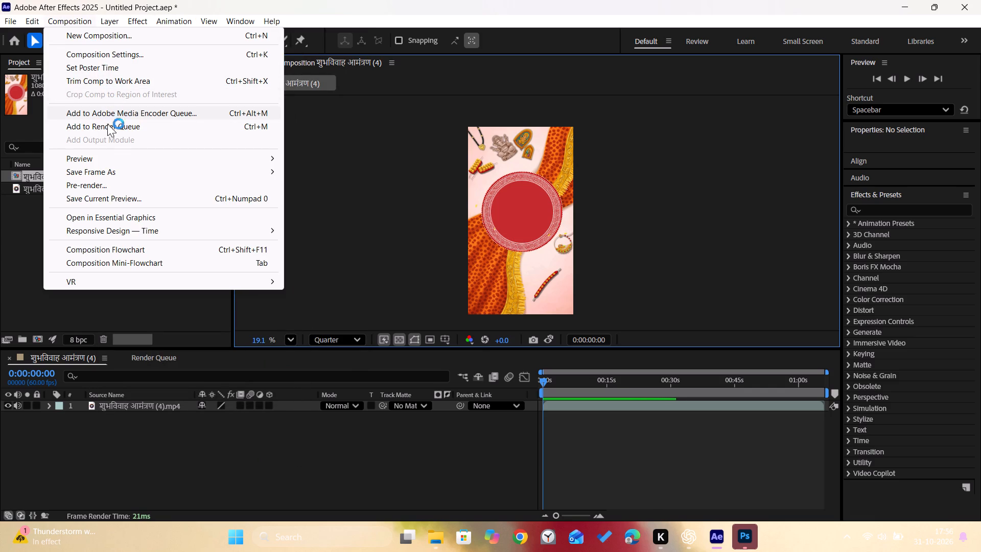
click(119, 199)
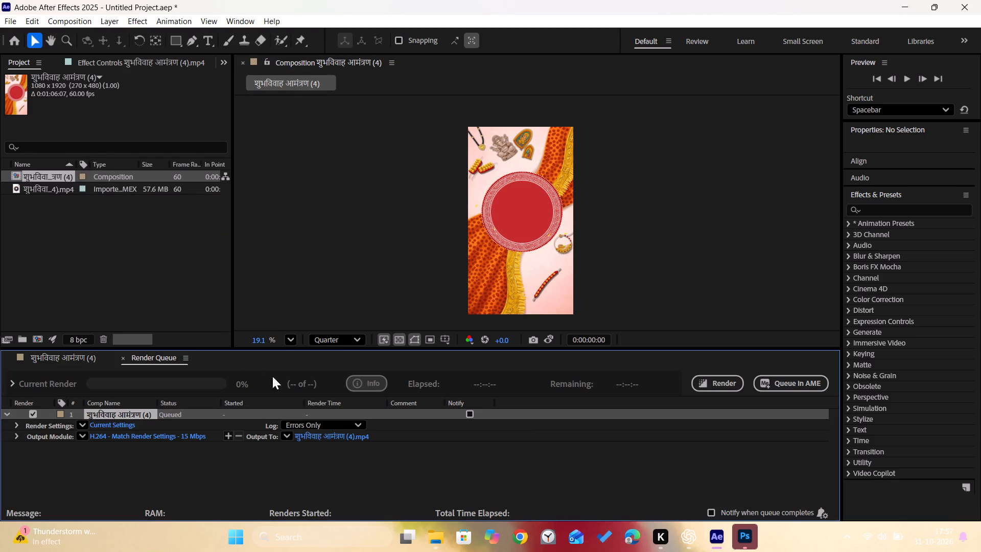
Set the queued composition's output module format to Photoshop Sequence.
click(153, 432)
click(155, 438)
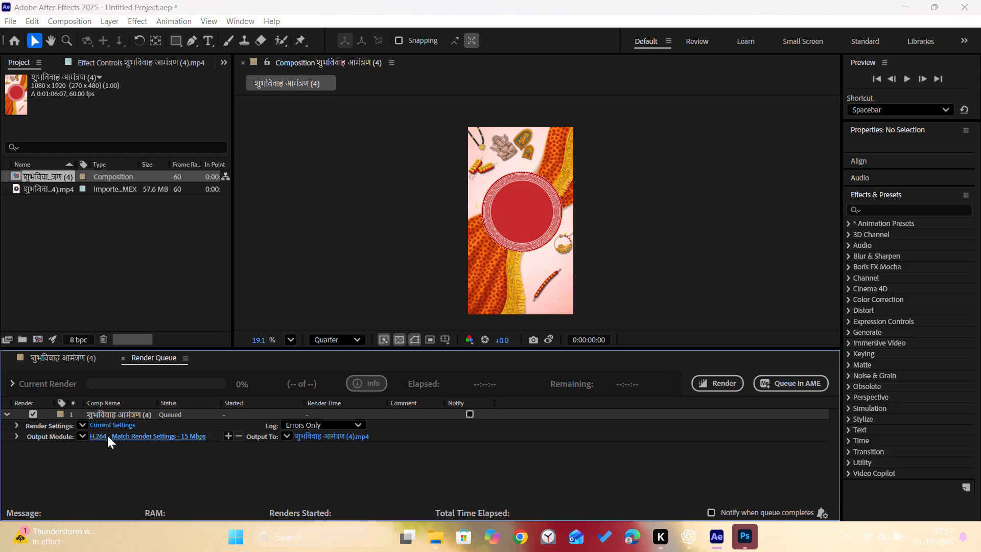
double_click(87, 435)
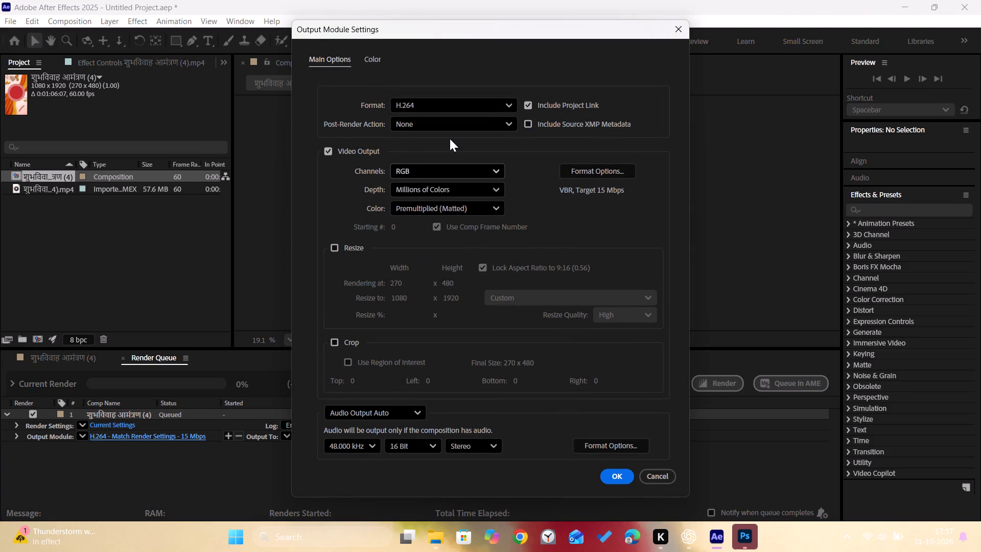
click(482, 103)
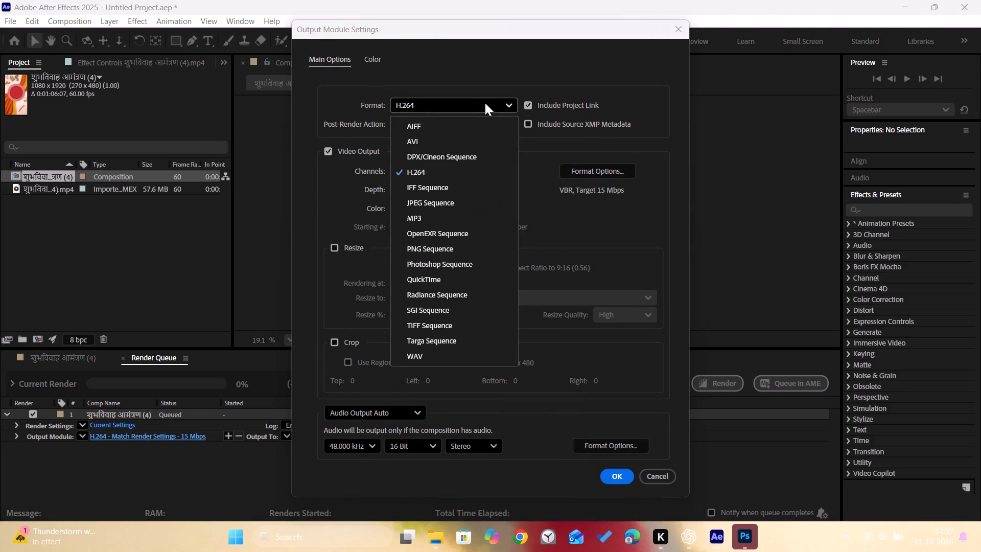
scroll(450, 225, down, 1)
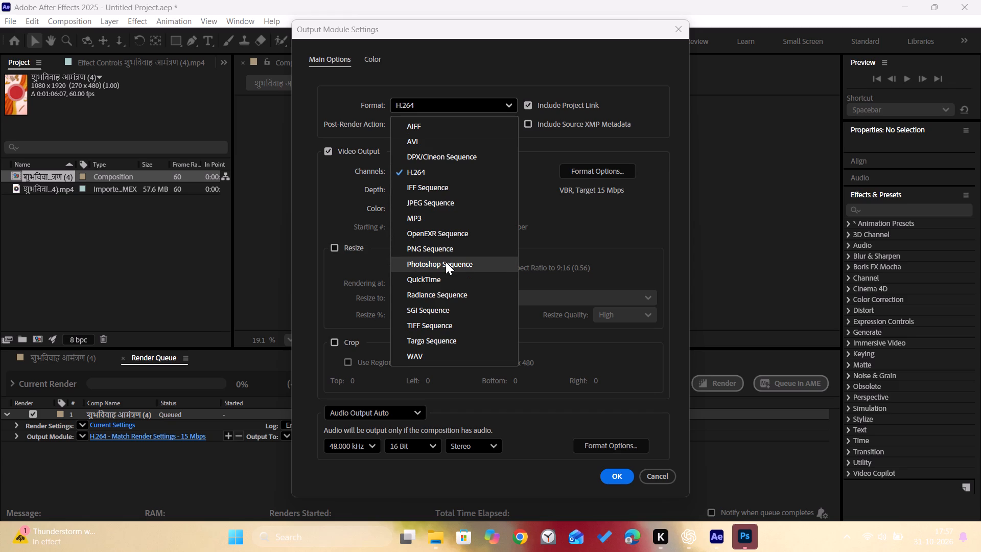
click(448, 261)
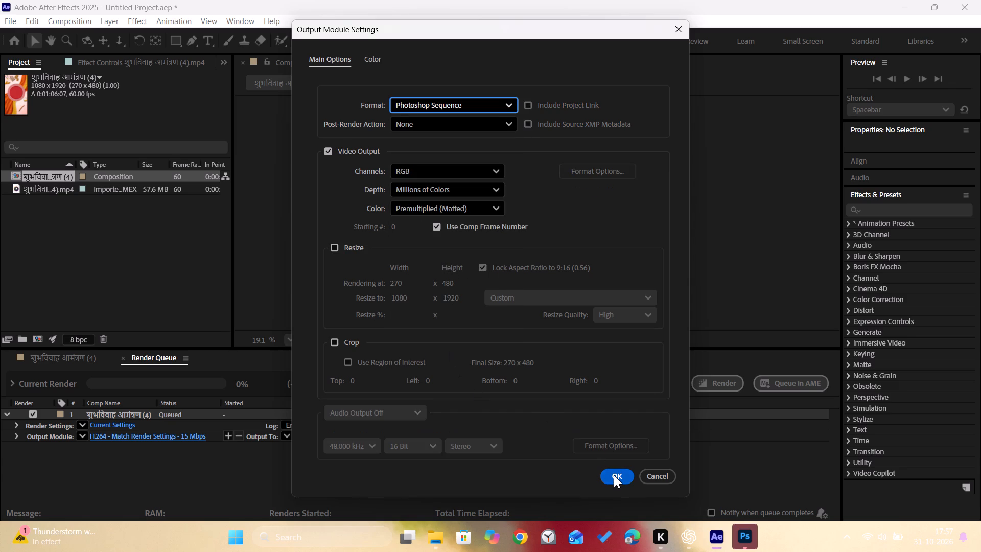
double_click(613, 475)
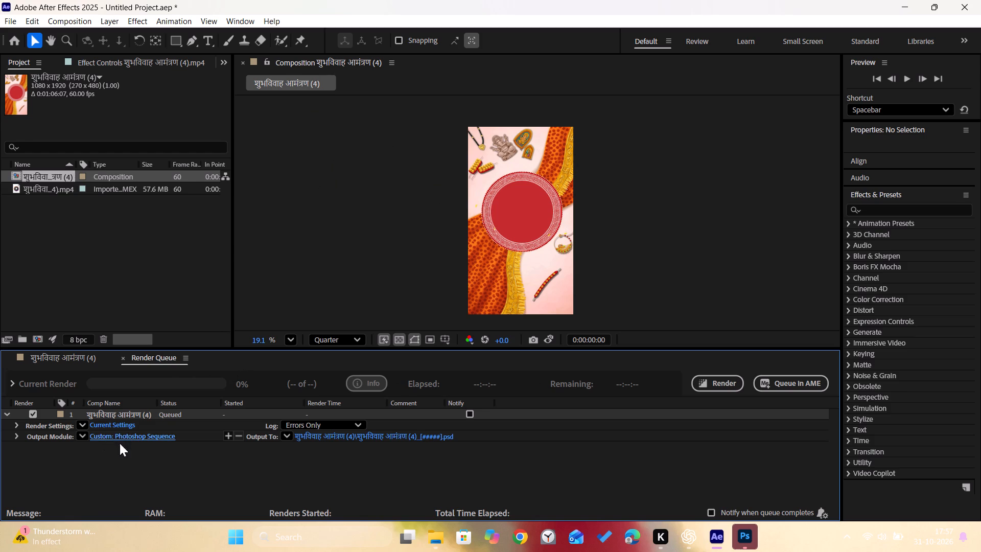
Start rendering the Photoshop sequence and pause the render.
click(728, 383)
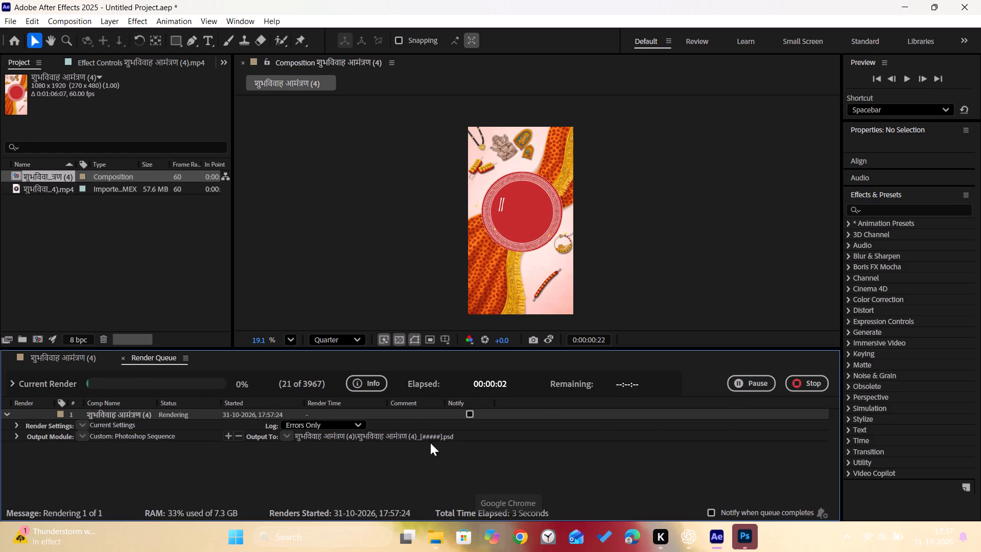
click(740, 379)
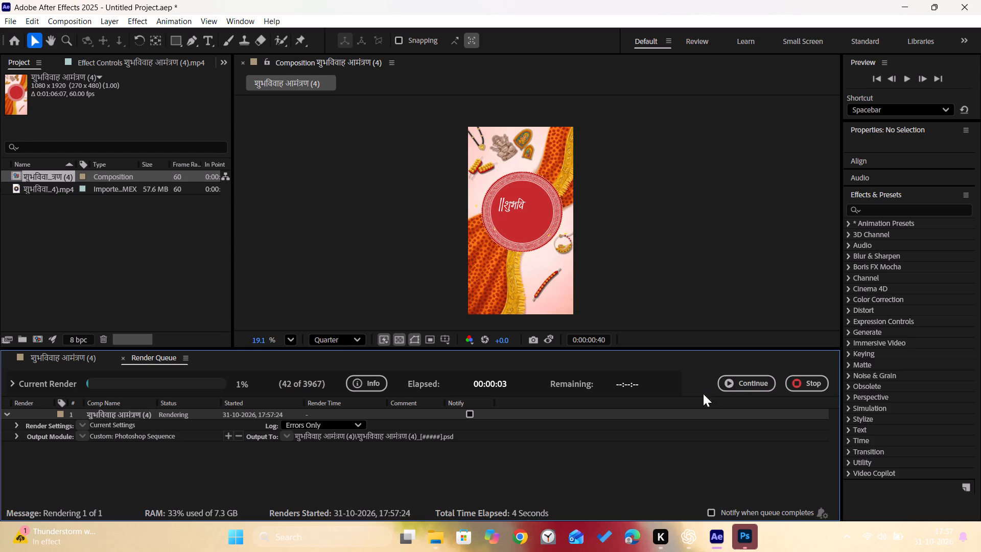
Refresh the Downloads folder to check for the rendered Photoshop frames, and return to After Effects.
click(440, 531)
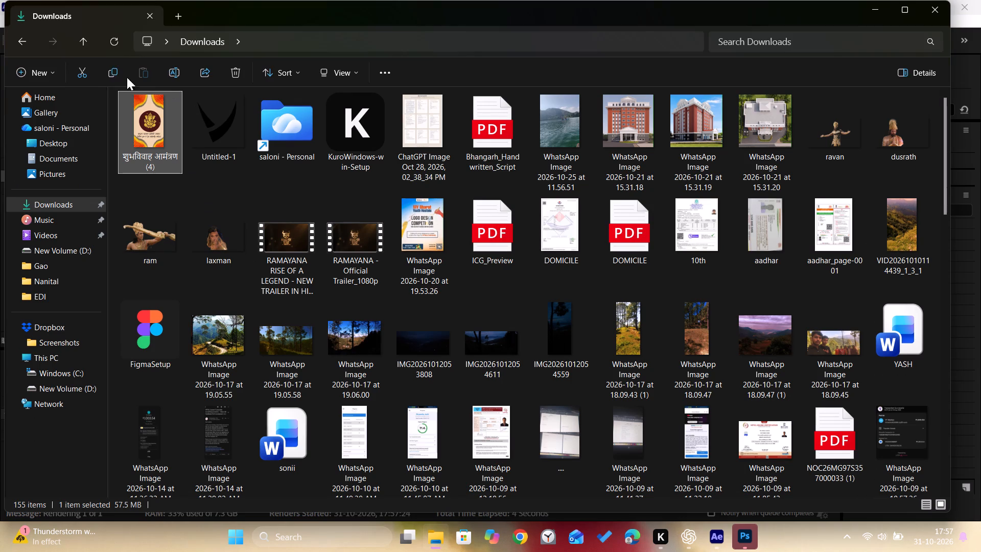
click(113, 47)
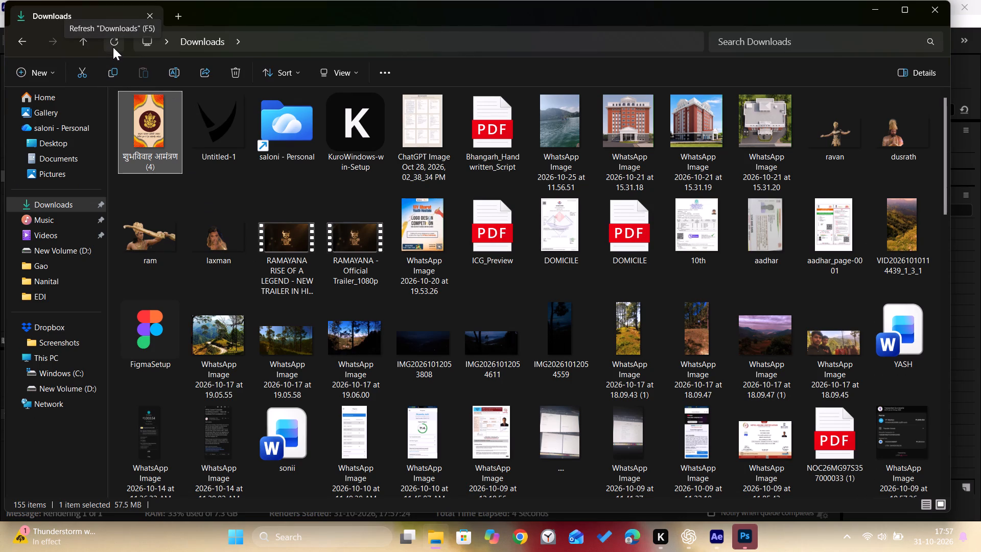
click(113, 47)
click(113, 47)
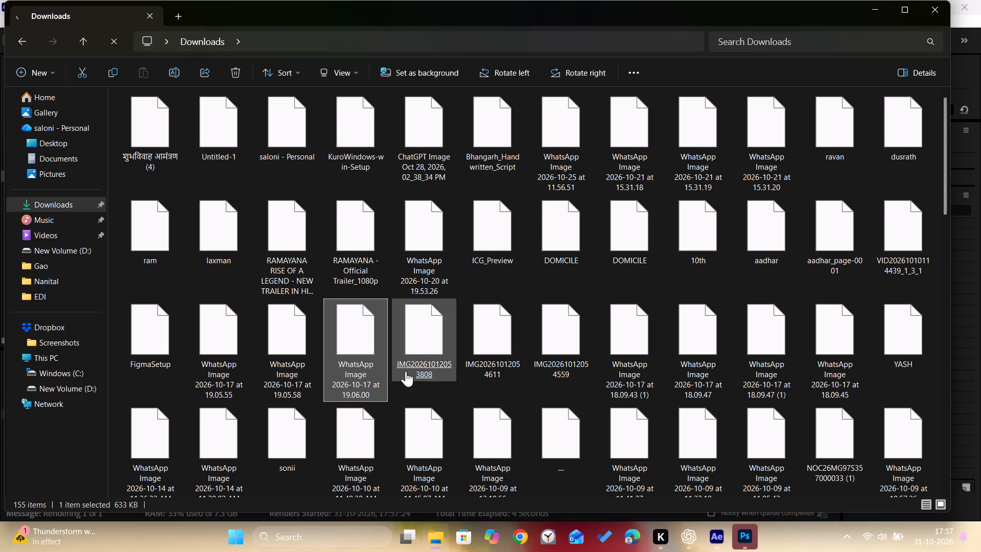
click(721, 533)
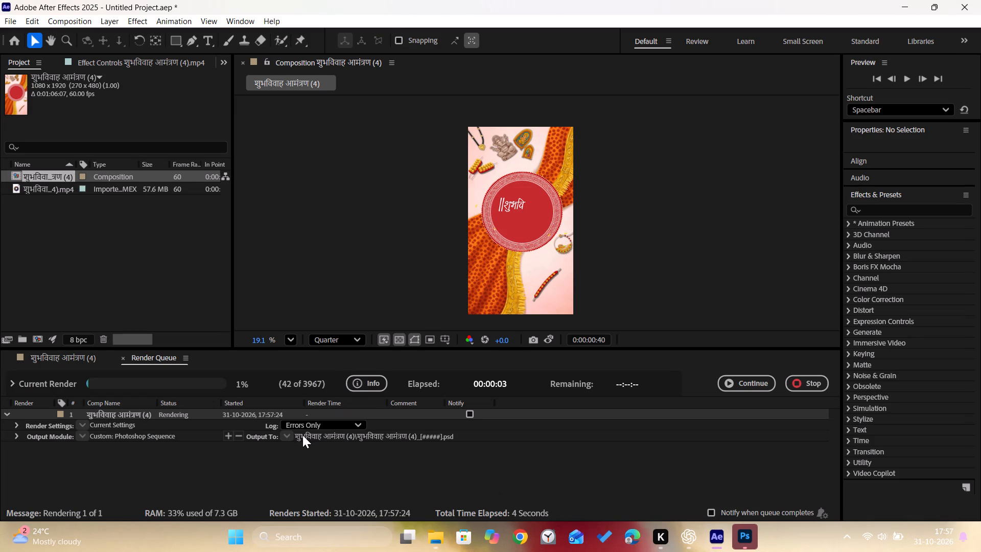
Take a snapshot of the current frame and stop the paused Photoshop sequence render.
click(535, 339)
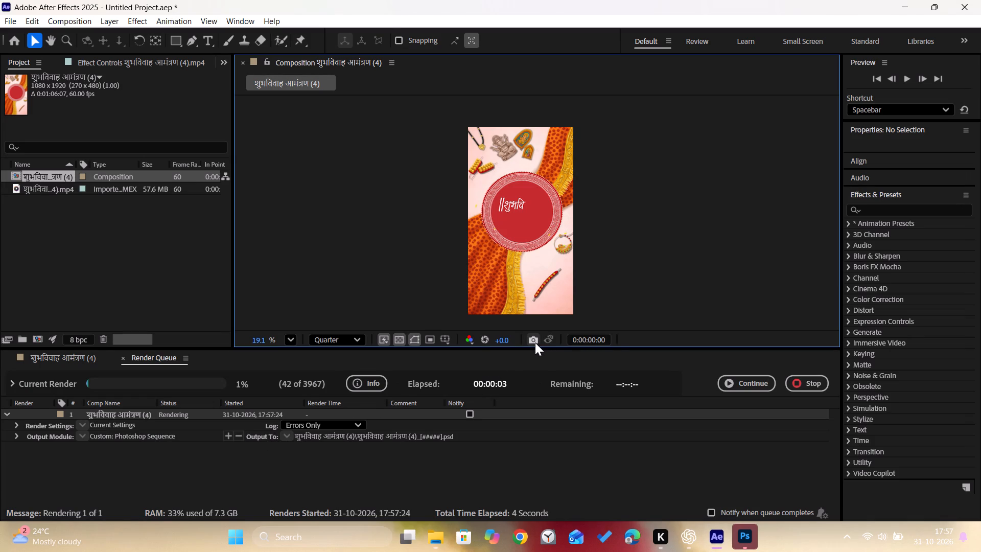
click(804, 378)
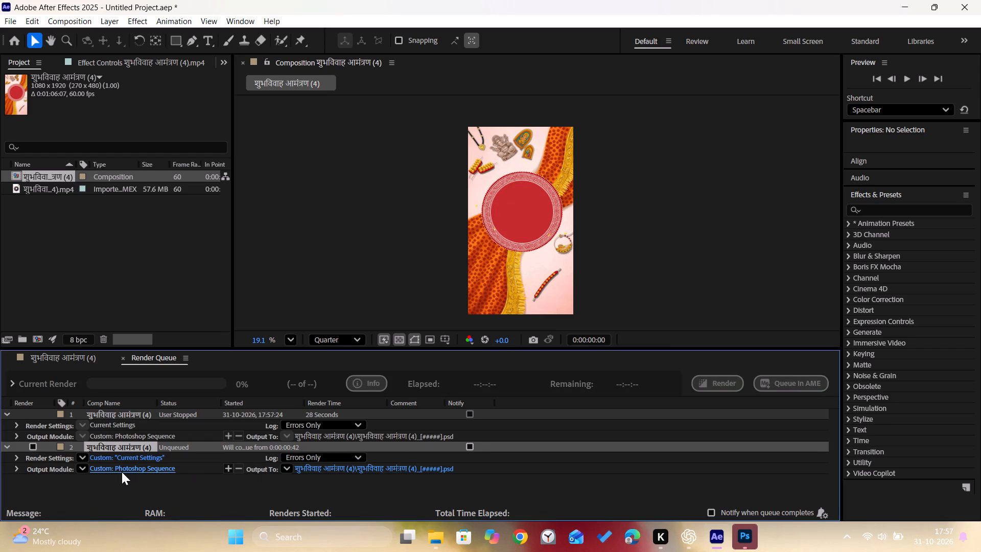
Set the second render item's output format to PNG Sequence and enable its completion notification.
click(122, 472)
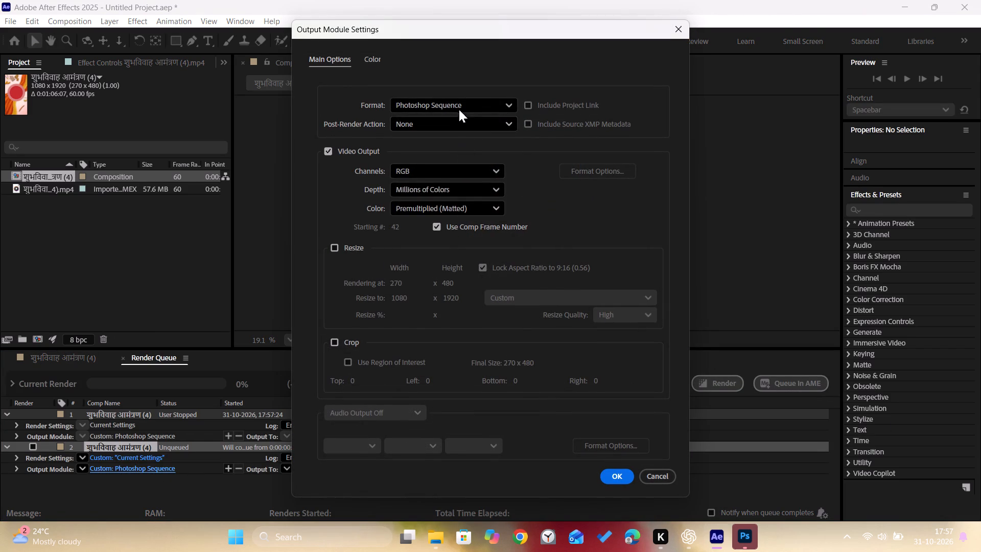
click(459, 109)
scroll(458, 269, down, 2)
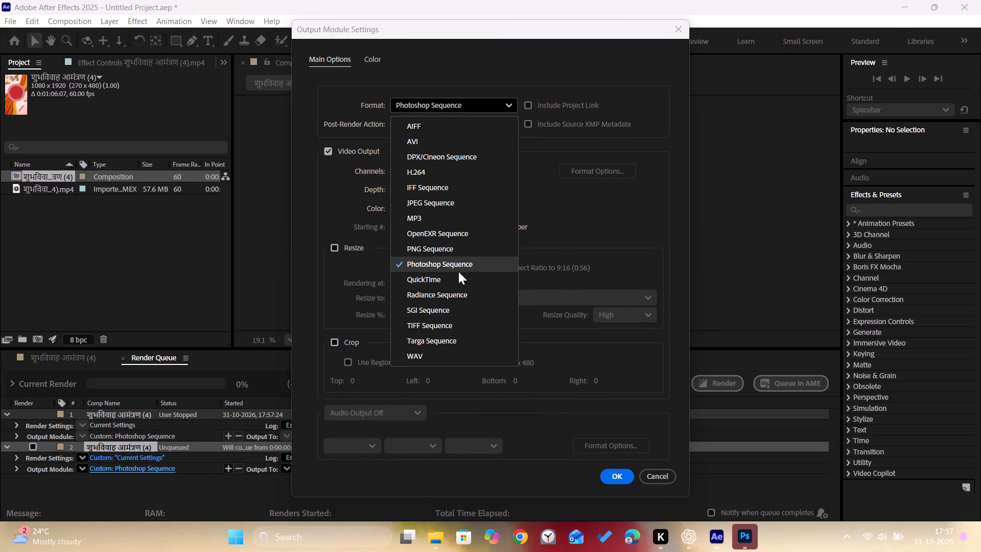
click(451, 252)
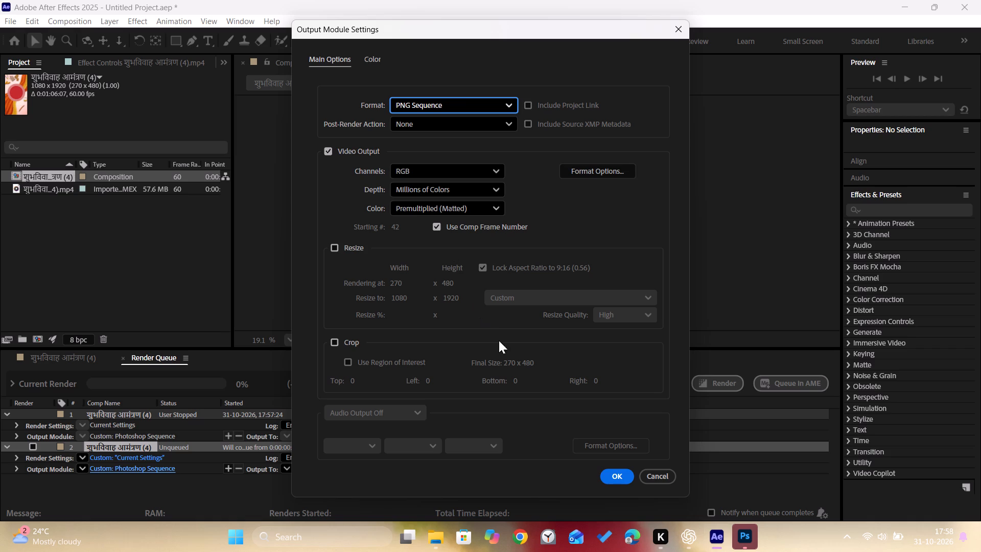
click(613, 472)
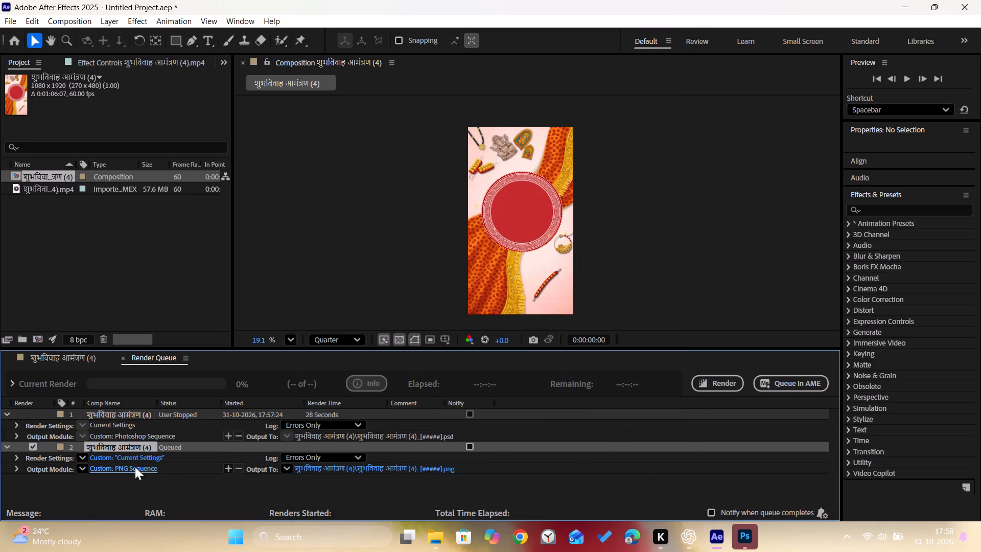
click(466, 443)
Start rendering the PNG sequence, pause it, and stop the render.
click(712, 381)
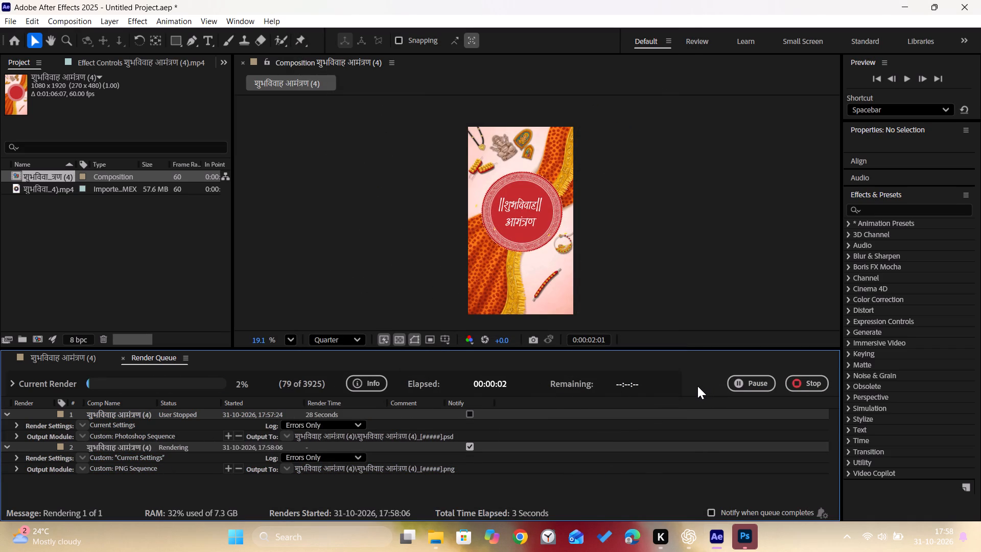
click(737, 379)
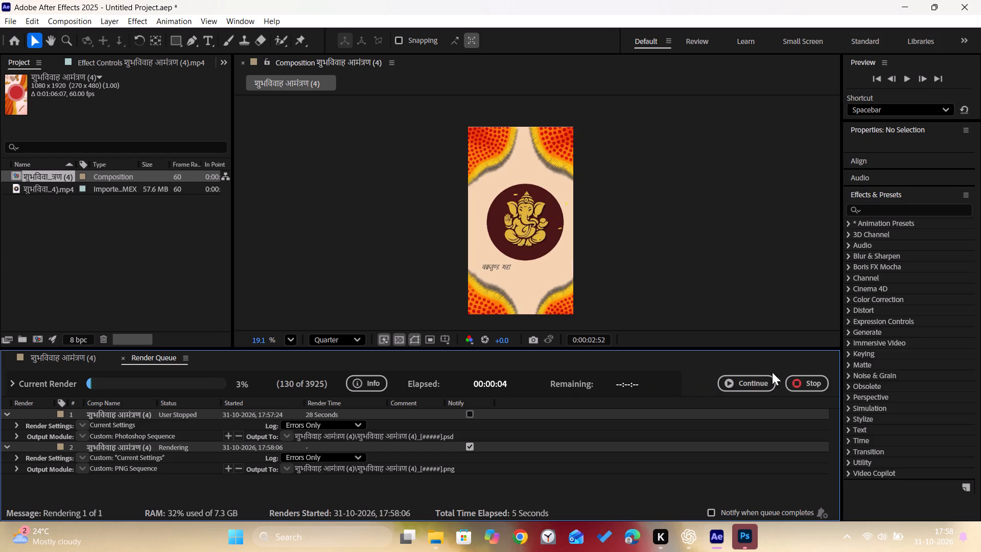
click(802, 380)
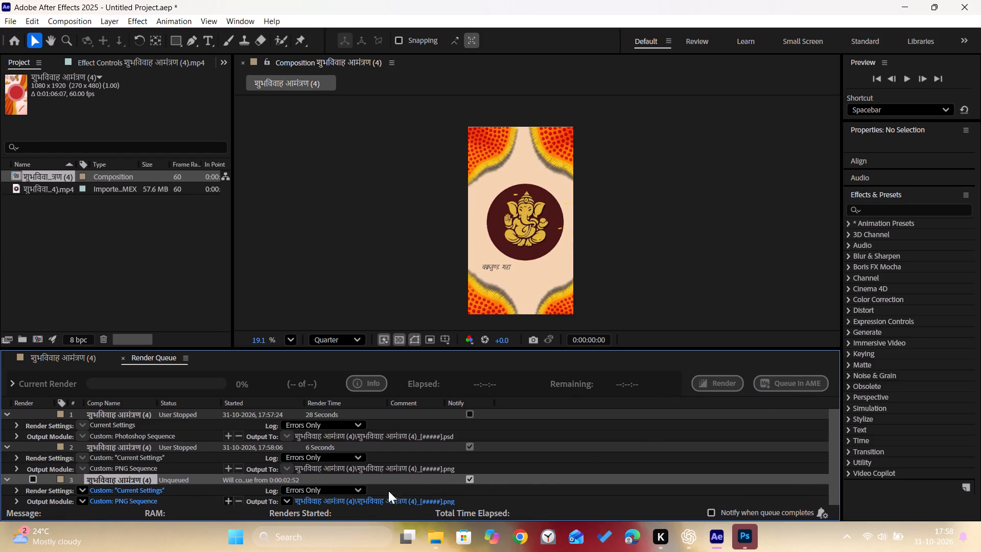
Check the Downloads folder for the rendered PNG frames, glance at Photoshop's home screen, and return to After Effects.
scroll(421, 485, down, 3)
click(441, 532)
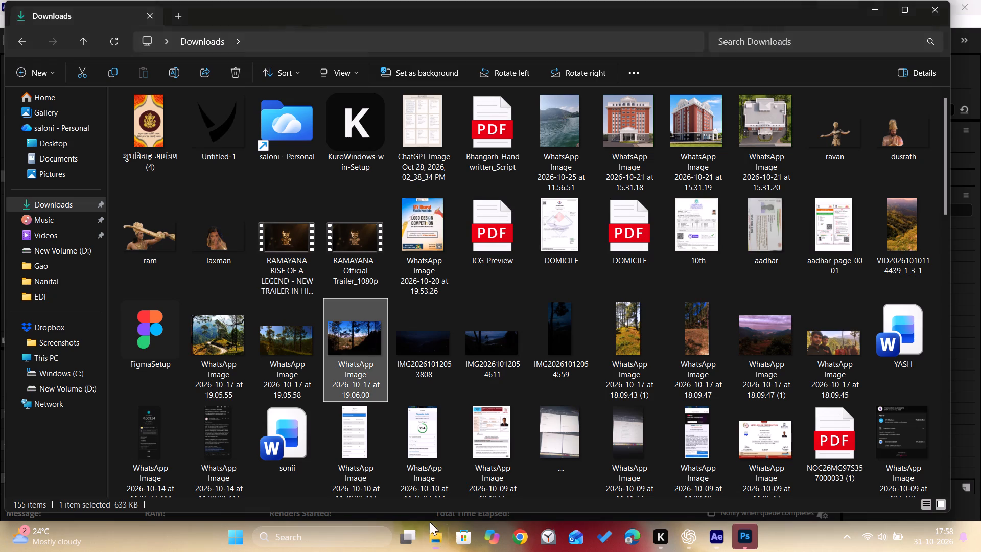
click(112, 34)
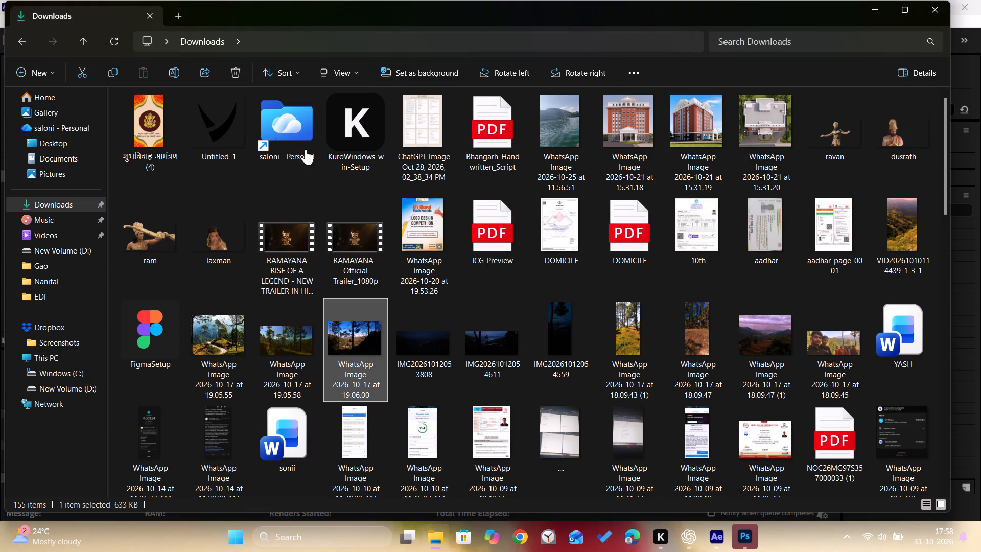
click(740, 541)
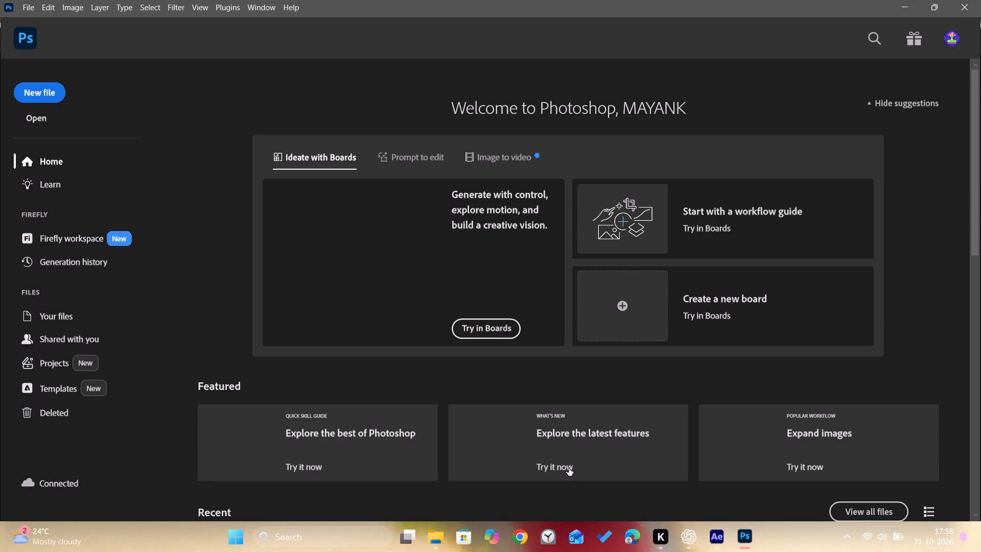
click(712, 543)
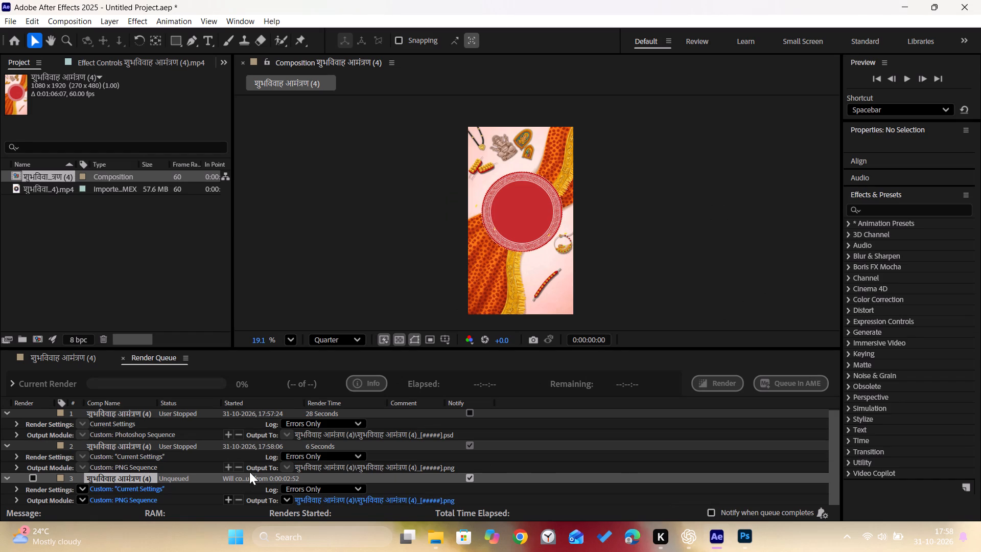
Collapse the details of the stopped second item, the PNG sequence, in the render queue.
scroll(256, 467, down, 5)
scroll(429, 445, down, 3)
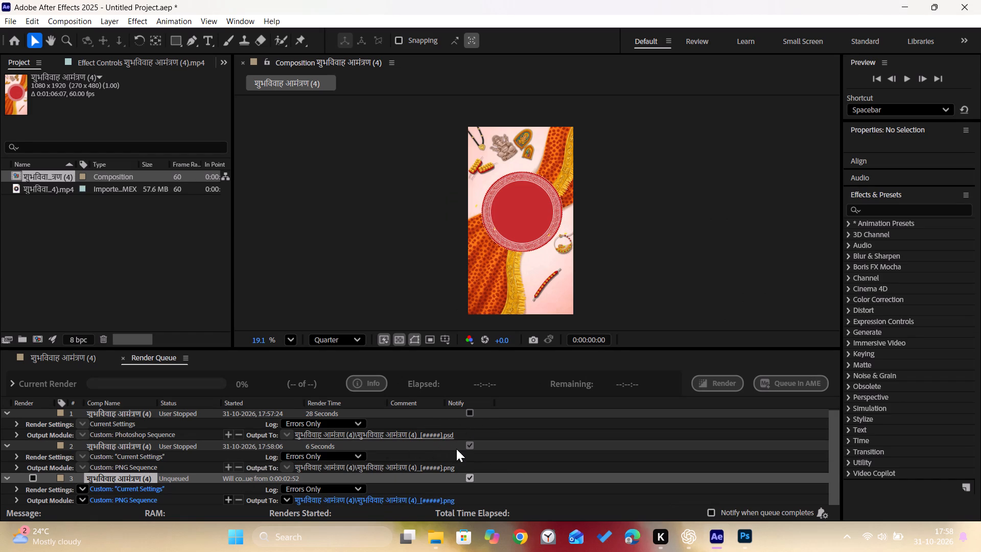
click(458, 448)
right_click(8, 441)
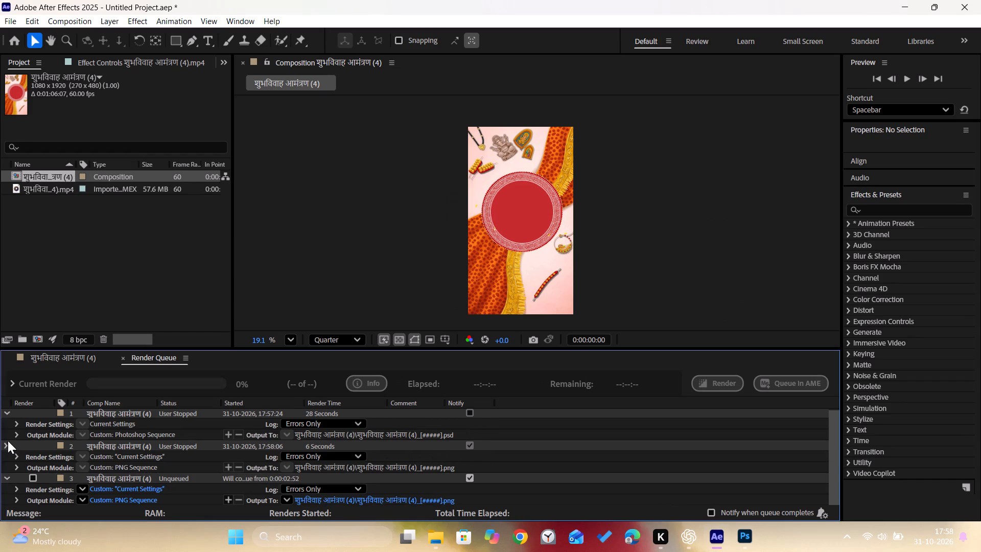
right_click(24, 447)
right_click(30, 447)
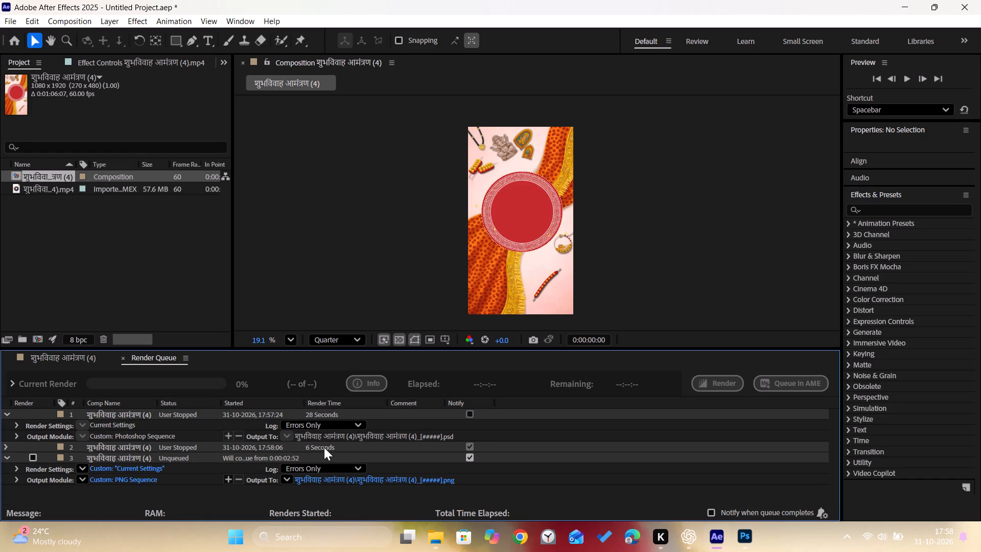
Examine the quality, resolution, time sampling and other render settings choices of the third render item, leaving them as they are.
click(7, 448)
click(7, 448)
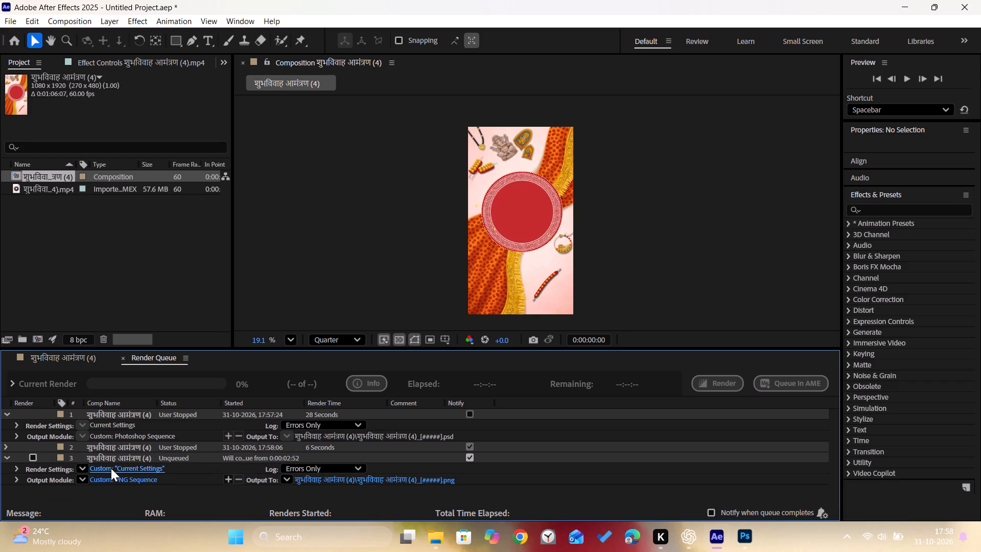
click(110, 467)
click(440, 122)
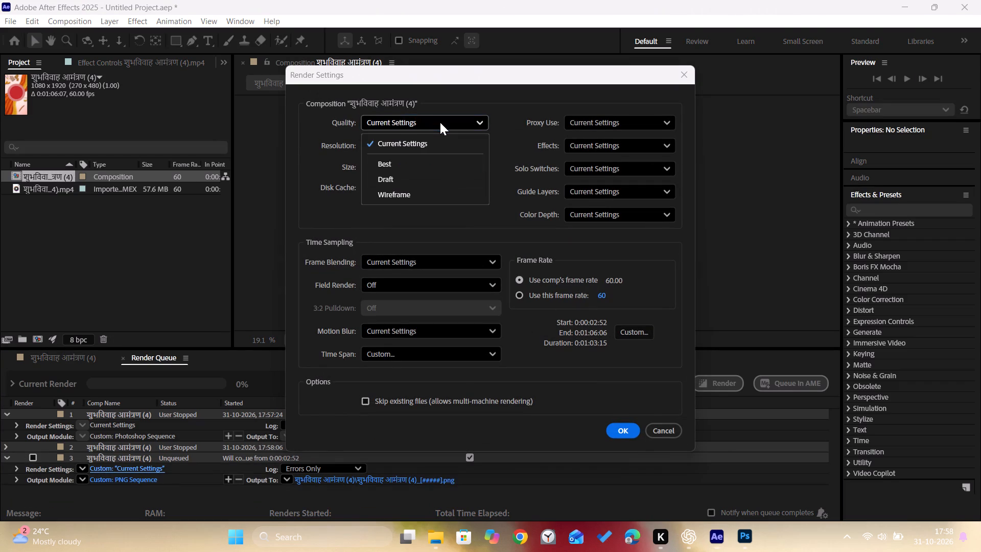
click(440, 122)
click(425, 152)
click(425, 151)
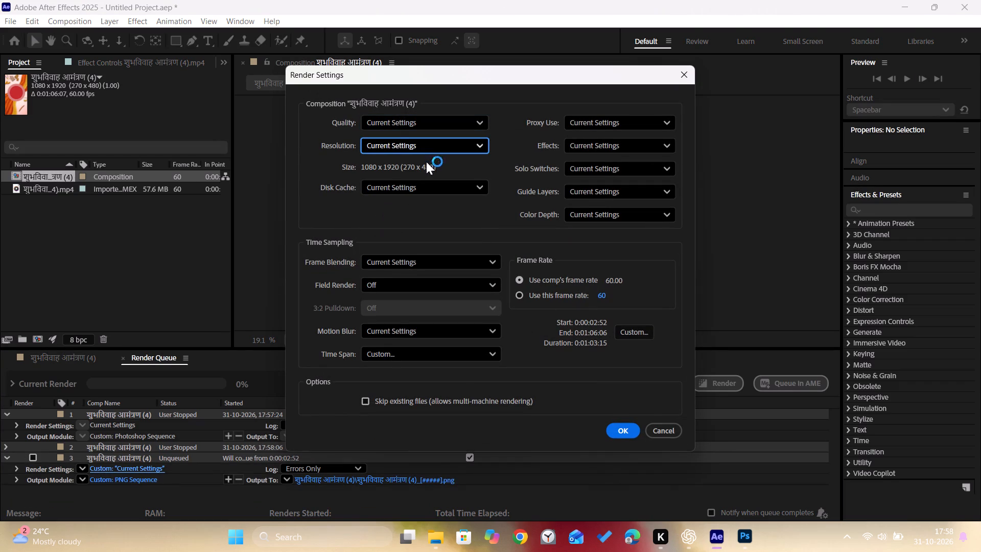
click(430, 189)
click(430, 189)
click(413, 263)
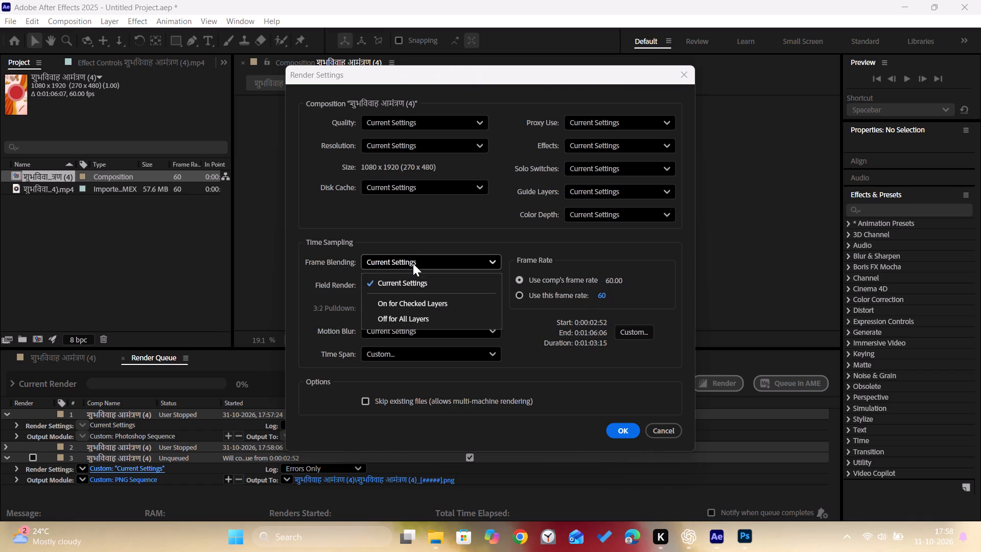
click(413, 263)
click(414, 282)
click(414, 282)
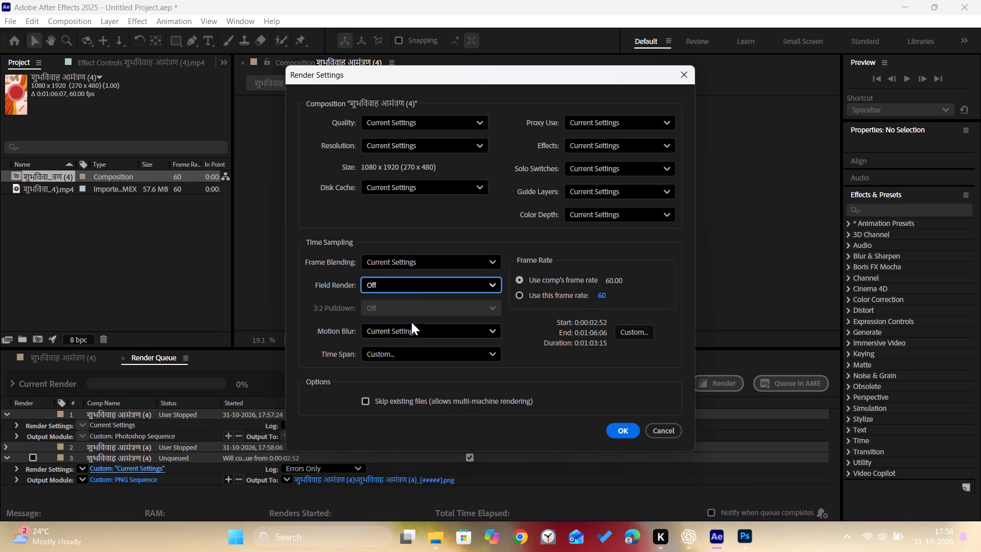
click(410, 335)
click(410, 335)
click(408, 352)
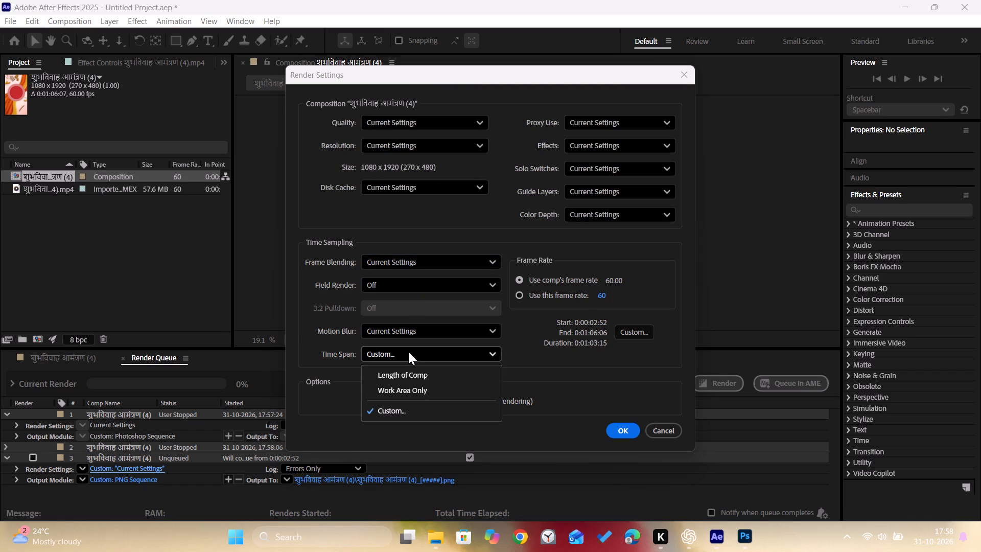
click(408, 352)
click(620, 120)
click(620, 120)
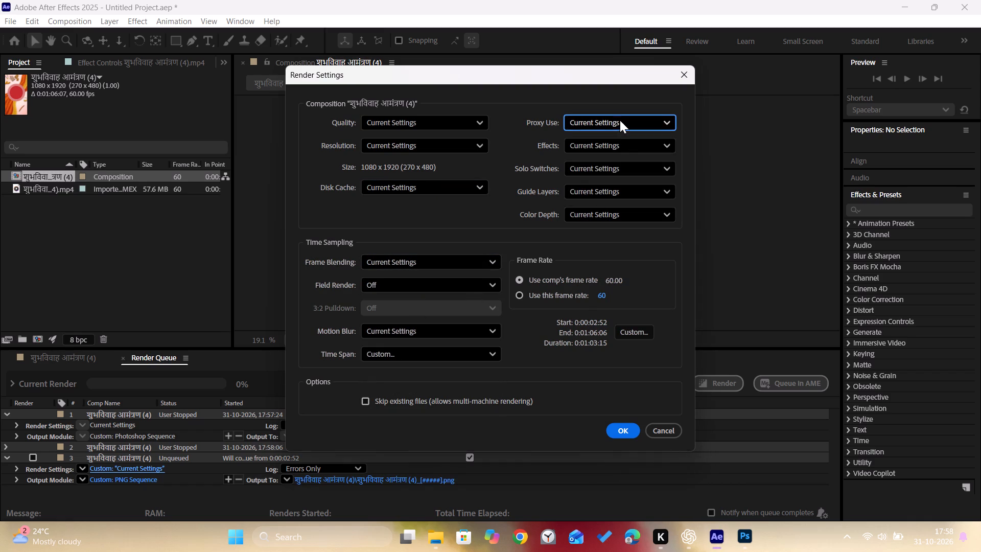
double_click(622, 142)
click(671, 424)
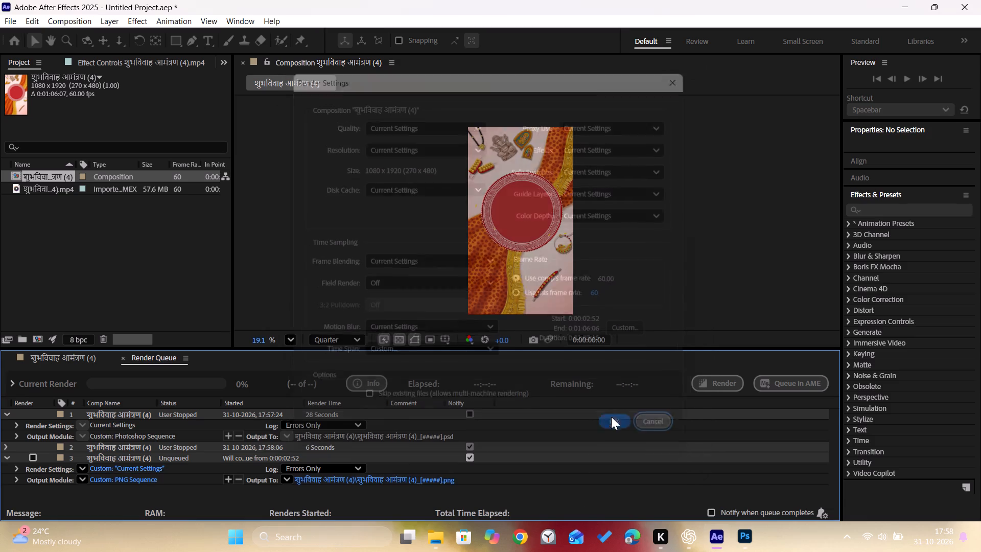
Apply the Photoshop output module preset to the third render item.
click(289, 482)
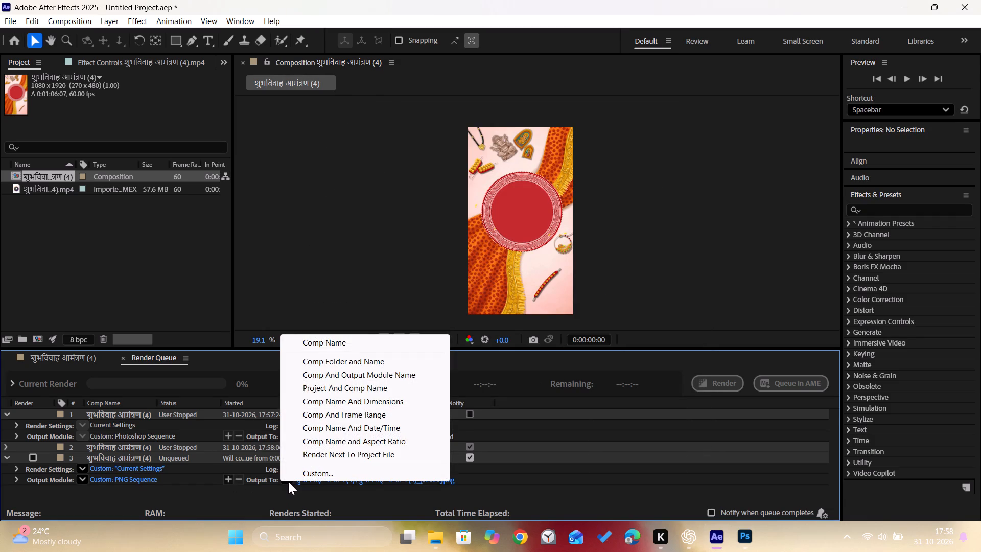
click(288, 481)
click(122, 476)
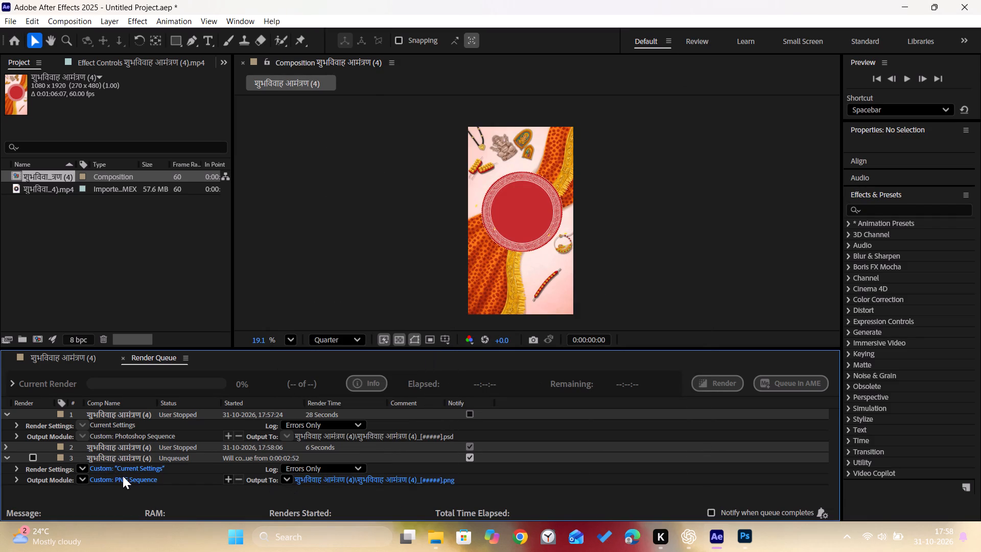
click(81, 483)
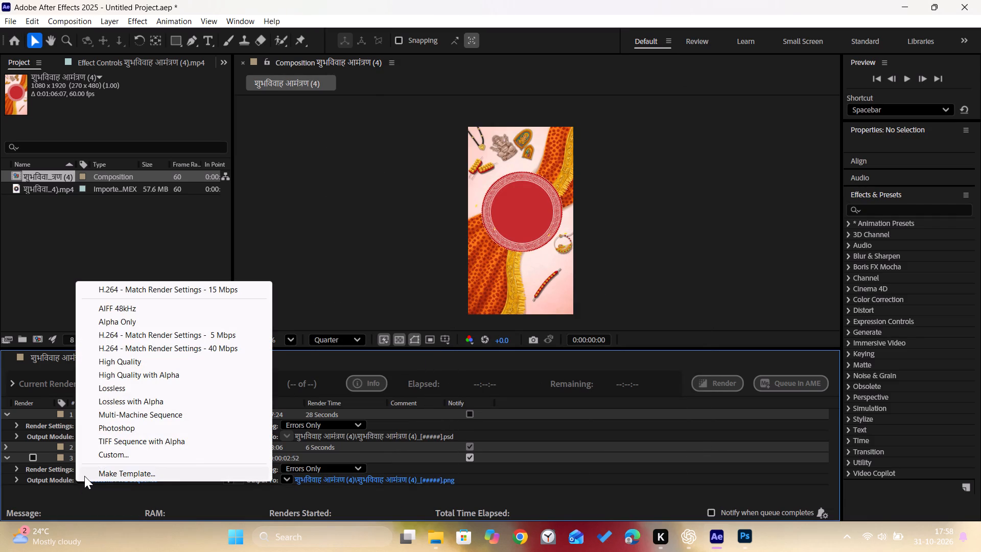
click(103, 431)
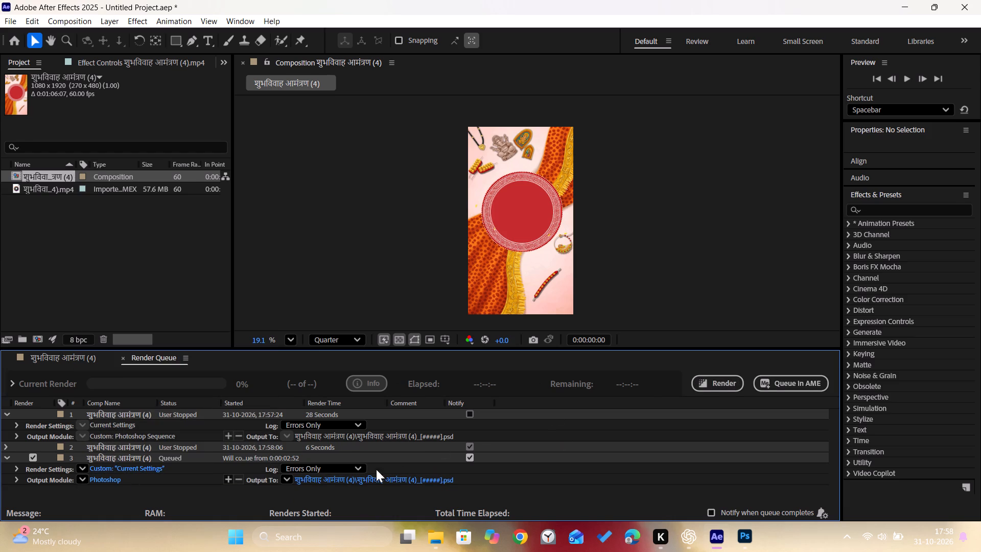
Turn off the completion notification for the stopped second render item.
click(470, 445)
Start rendering the third item as a Photoshop sequence and stop the render after a few seconds.
click(719, 386)
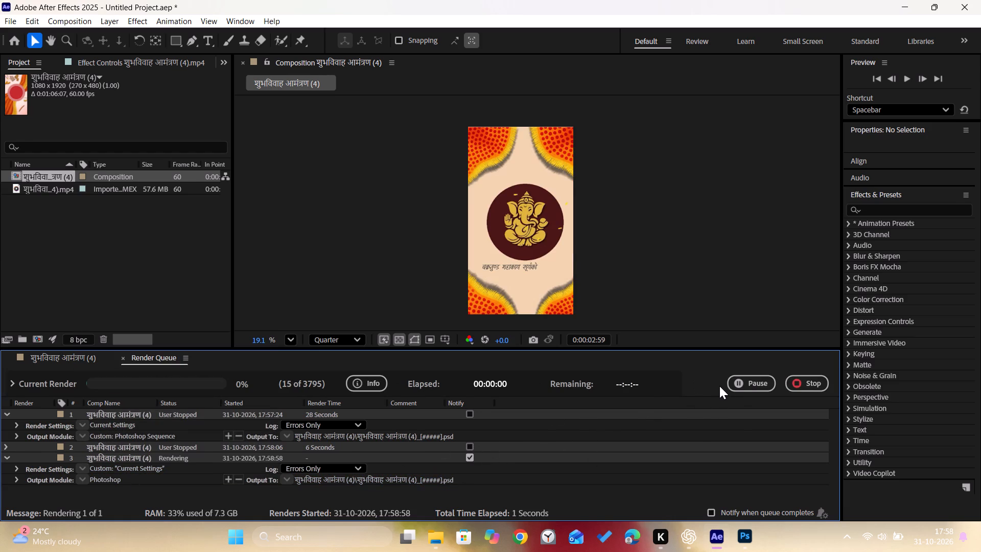
click(719, 386)
click(791, 381)
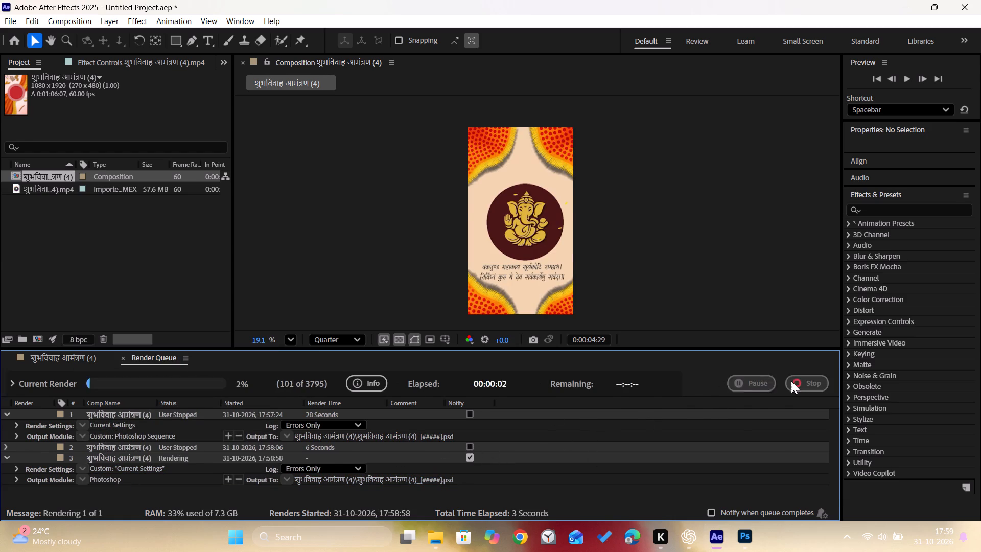
Switch to File Explorer, refresh the Downloads folder, and search Home for psd to look for the rendered frames.
click(429, 540)
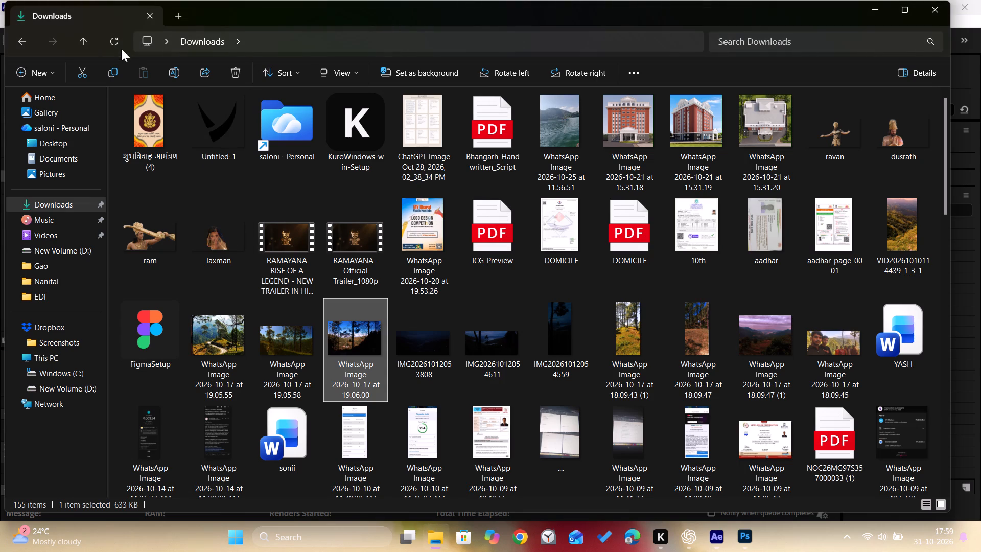
click(116, 45)
click(116, 45)
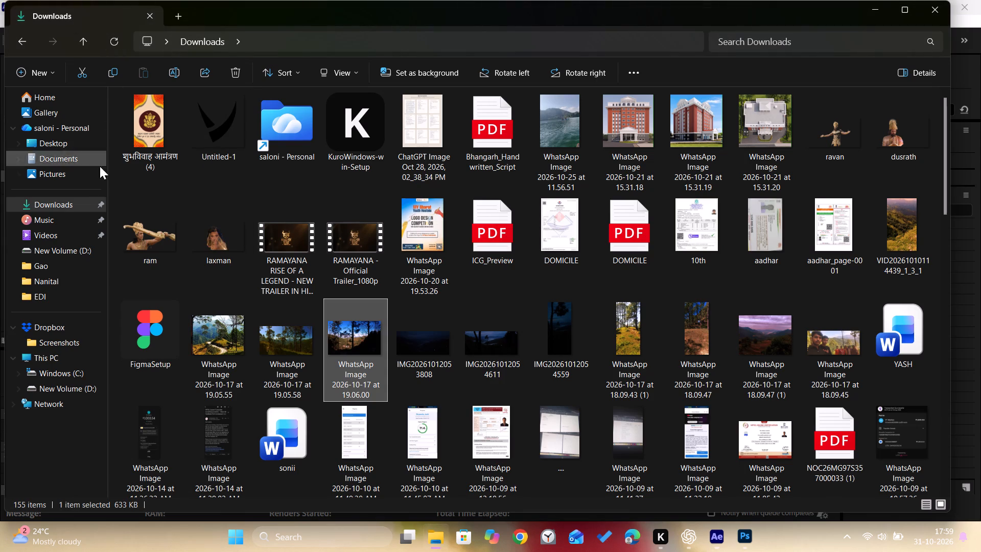
click(57, 96)
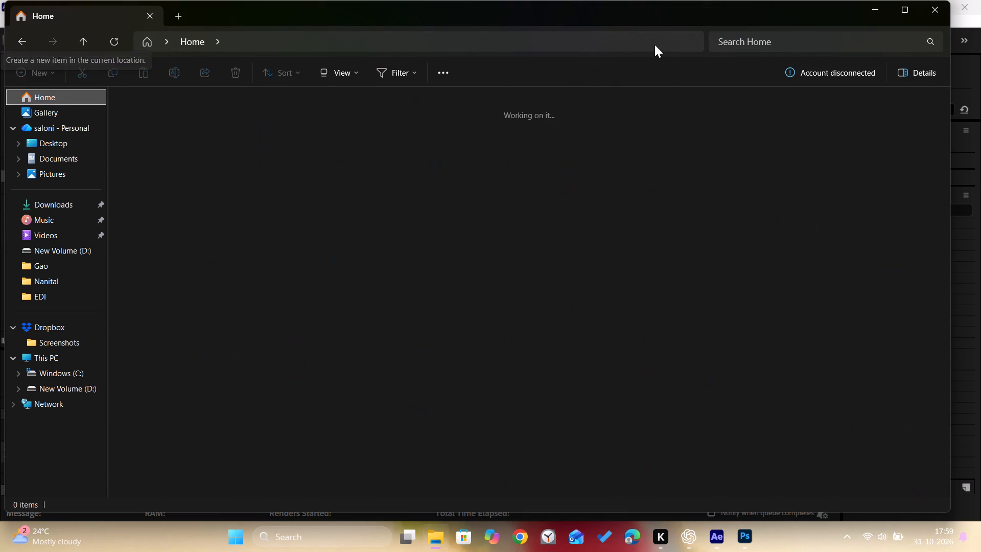
click(751, 39)
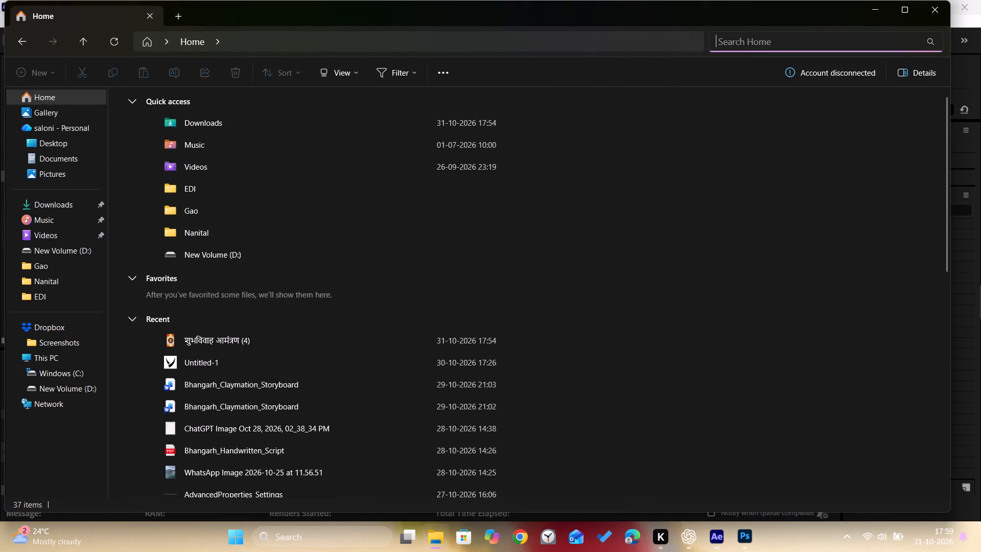
text(psd)
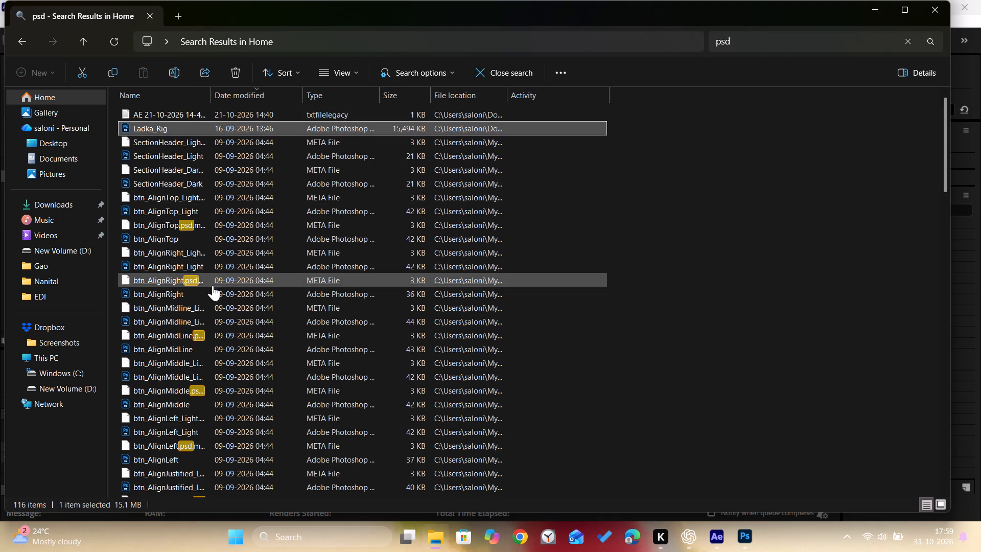
scroll(321, 262, down, 3)
scroll(290, 227, up, 4)
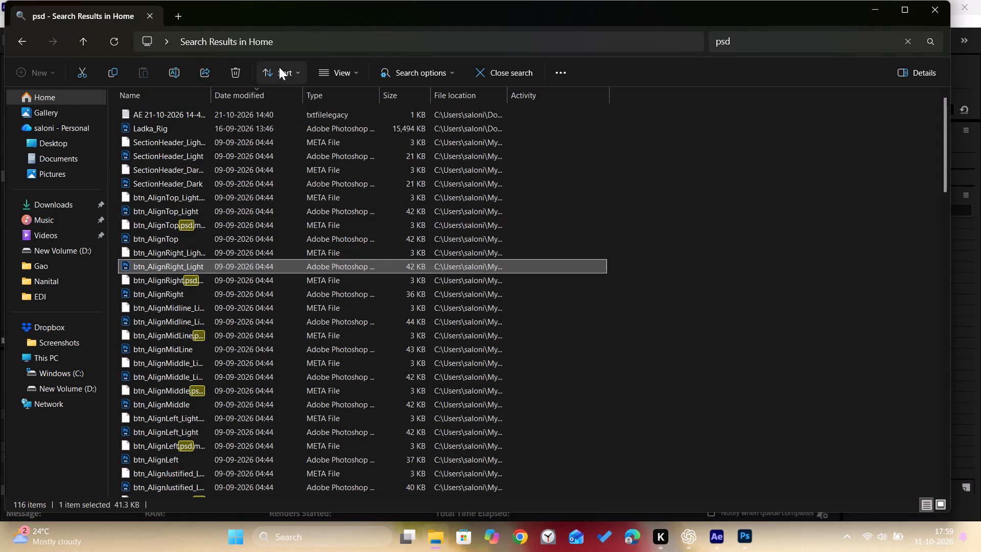
Sort the psd search results by date created, check them for the rendered frames, and close File Explorer.
click(303, 68)
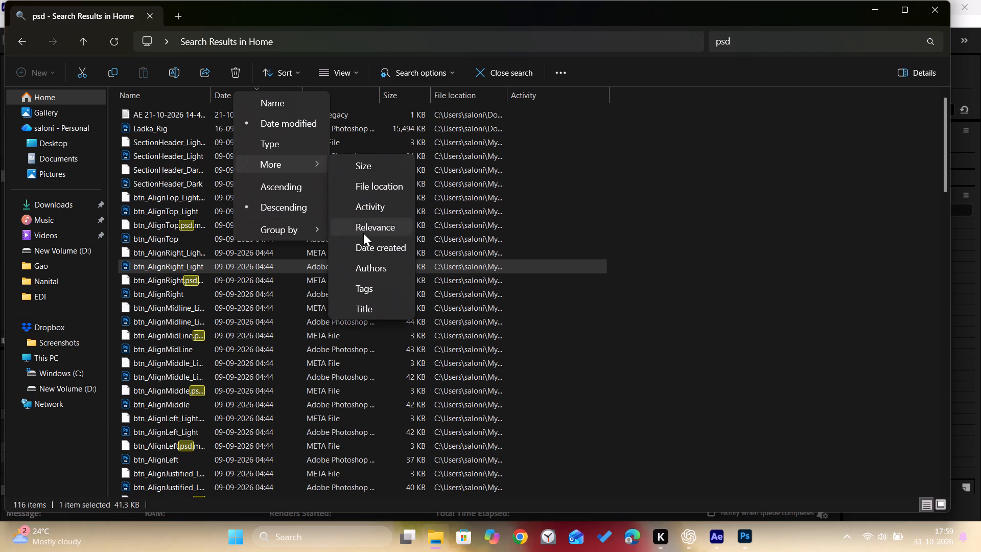
click(362, 258)
click(364, 249)
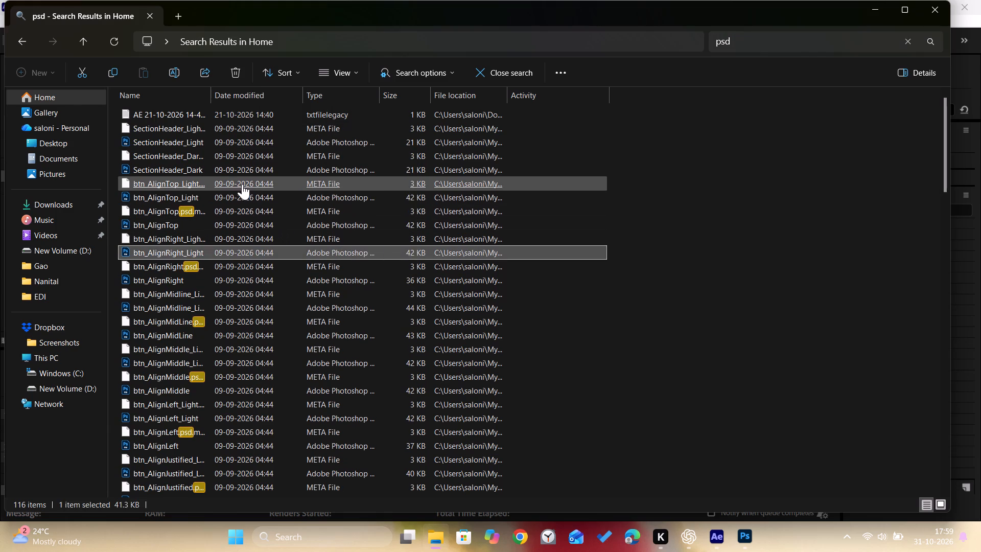
scroll(239, 183, up, 3)
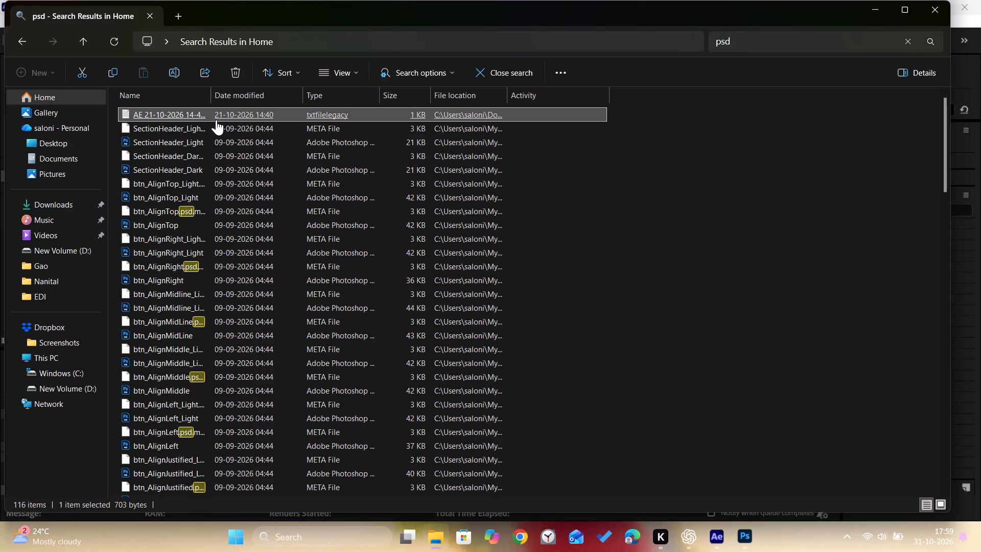
click(933, 18)
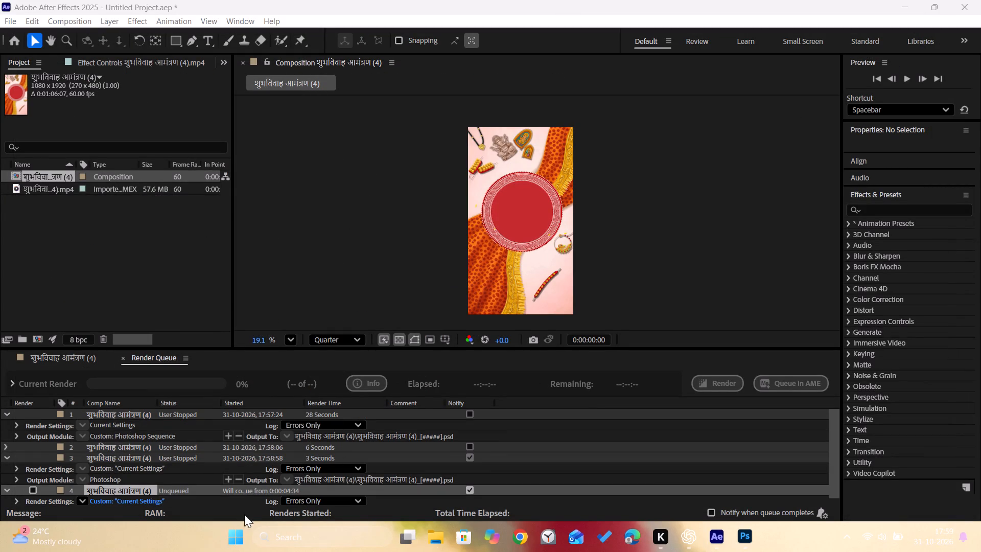
Set the fourth render item's output module format to PNG Sequence.
click(312, 503)
click(312, 502)
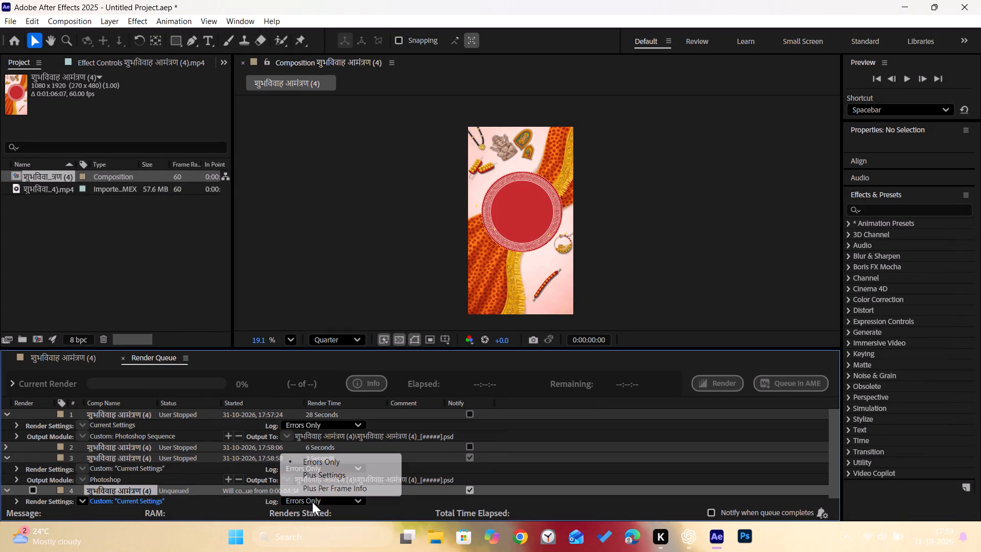
scroll(229, 475, down, 3)
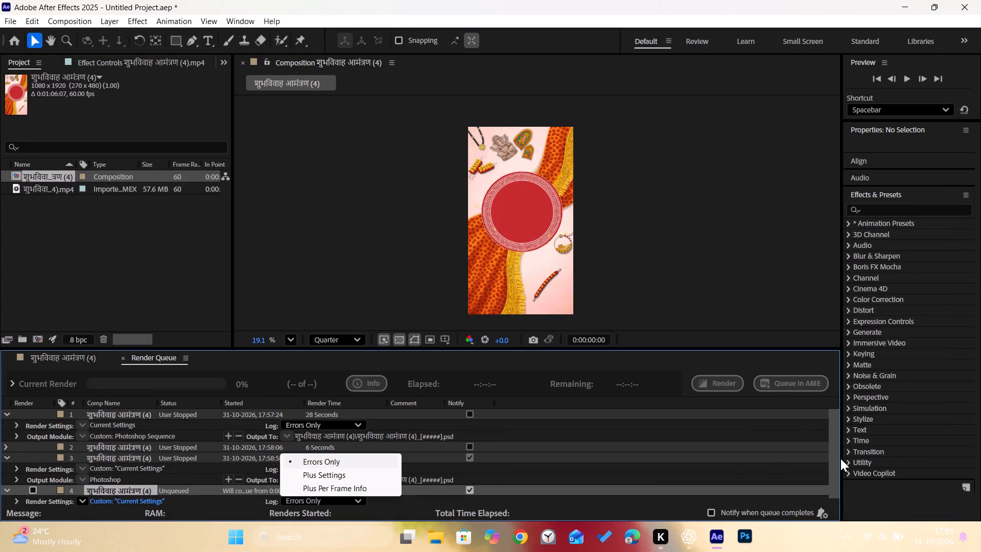
drag(838, 457, 824, 497)
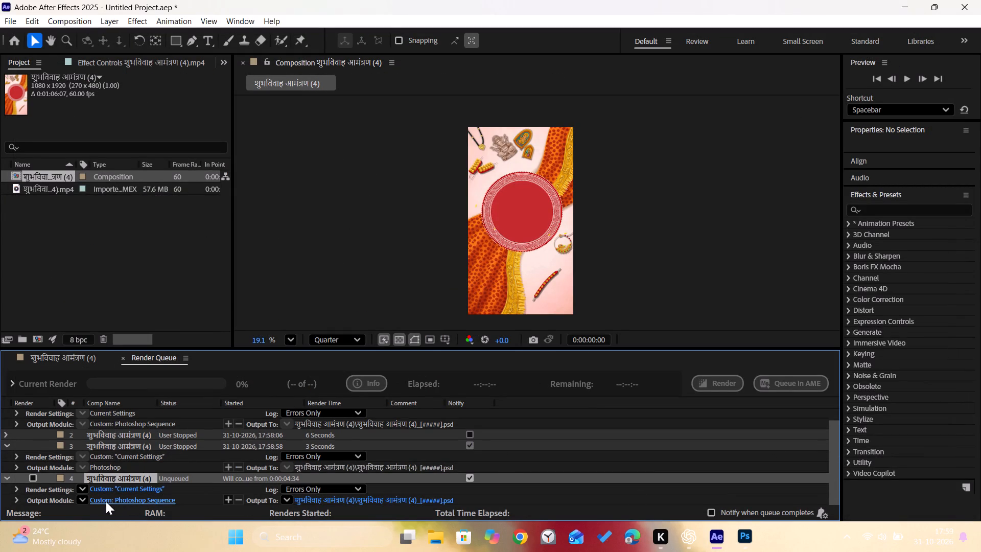
click(286, 496)
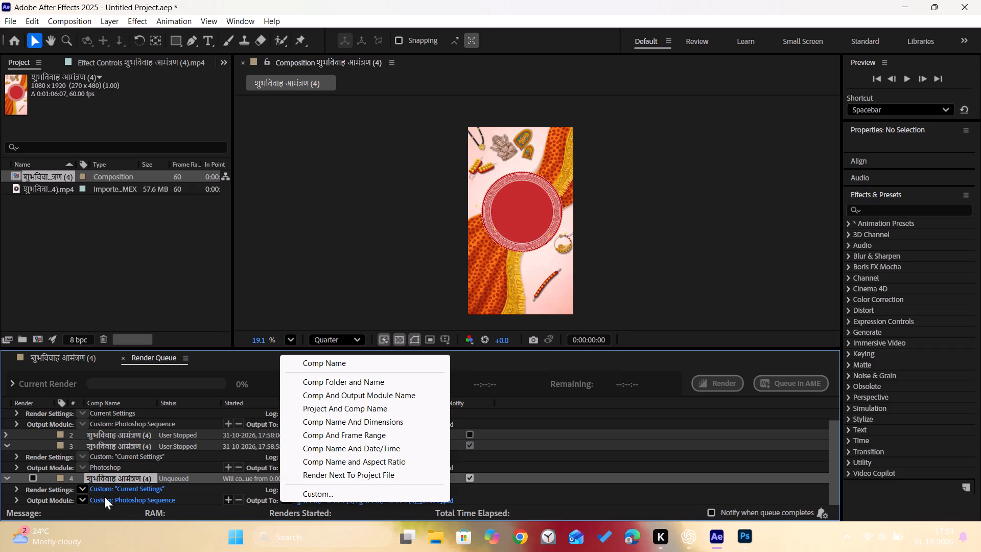
click(94, 498)
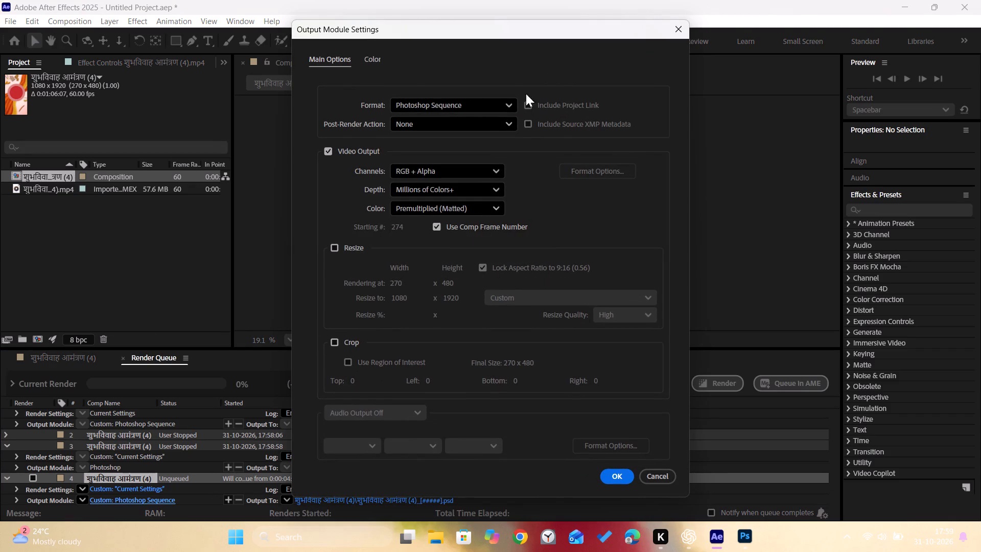
click(496, 121)
click(496, 121)
click(496, 106)
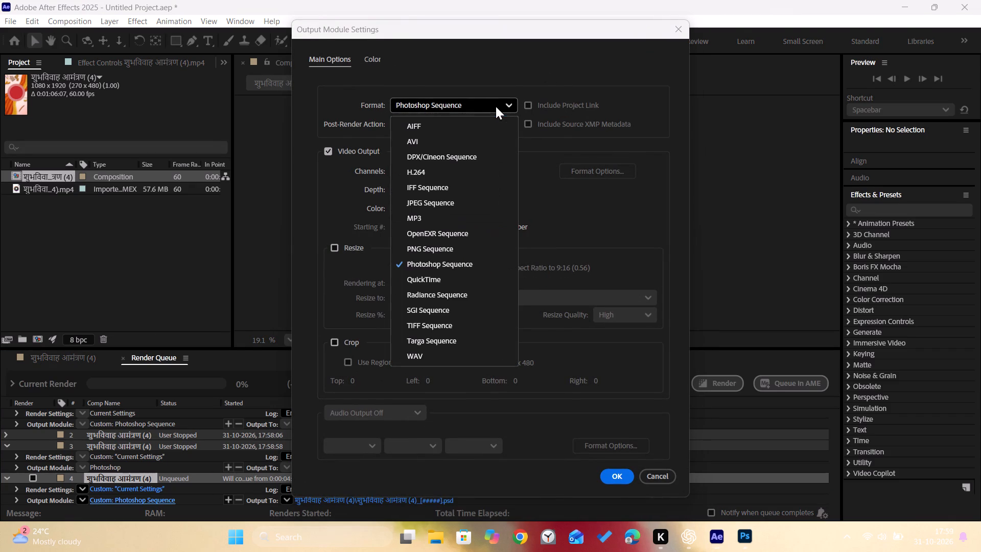
click(457, 247)
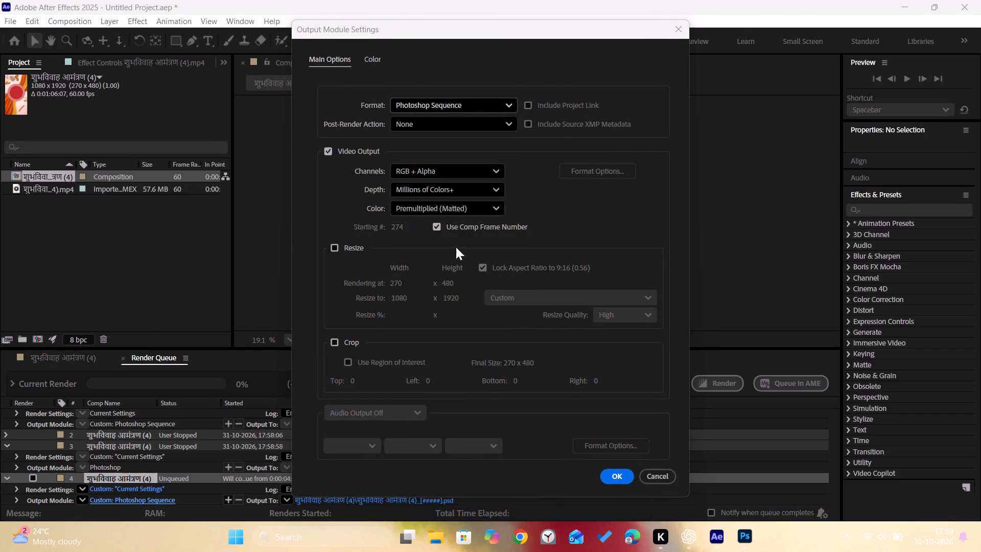
click(617, 476)
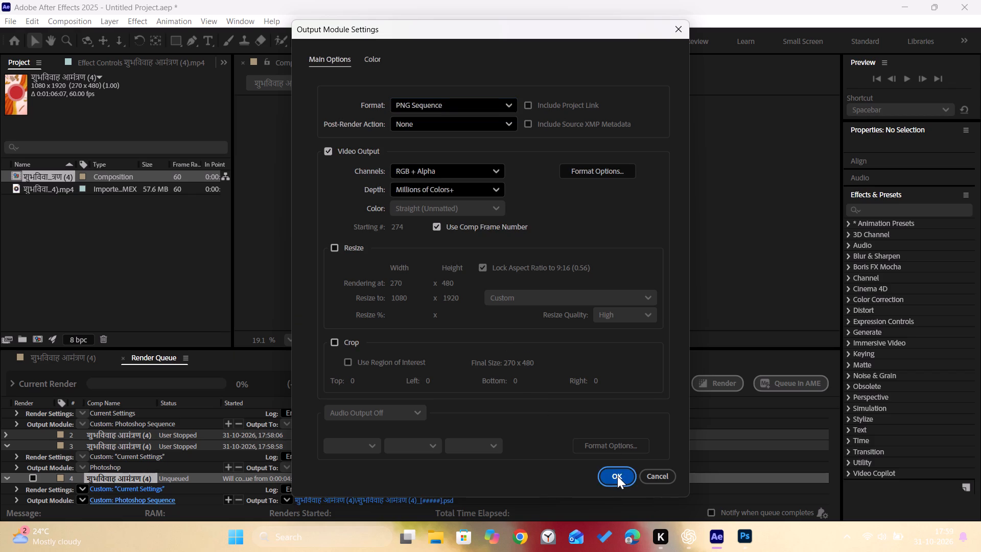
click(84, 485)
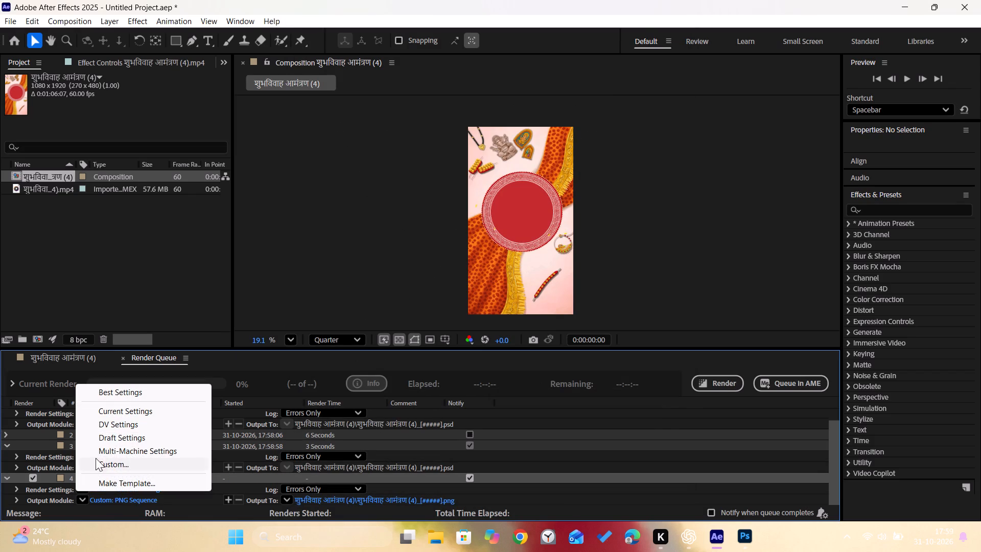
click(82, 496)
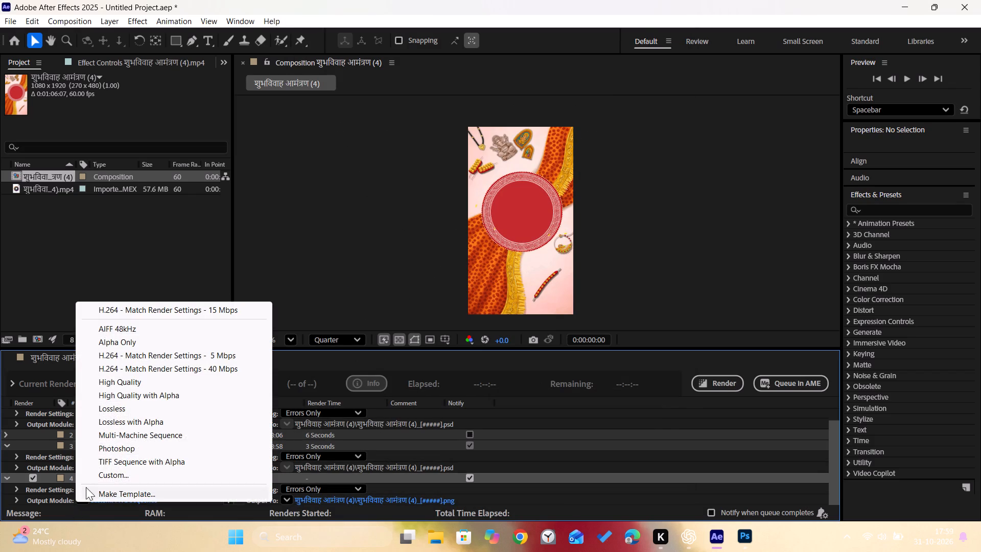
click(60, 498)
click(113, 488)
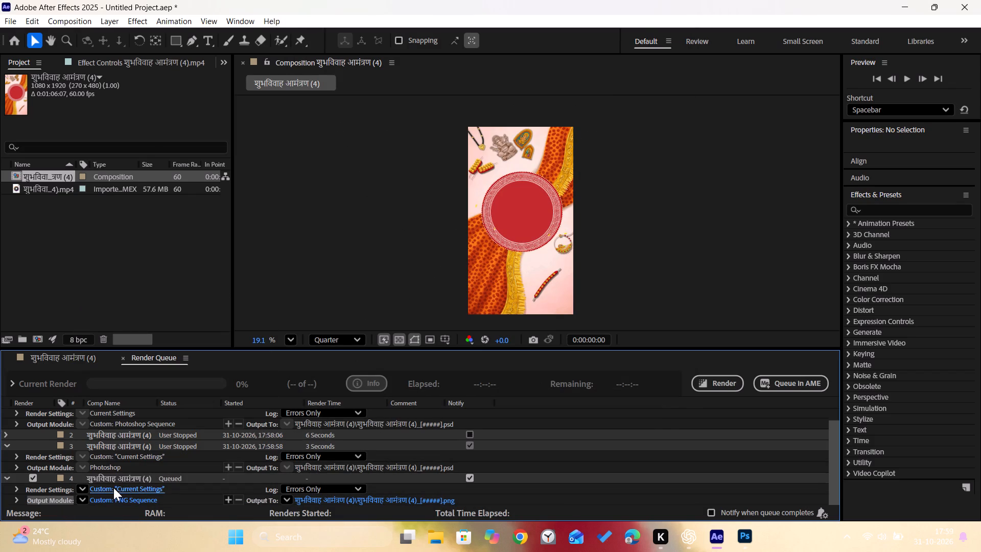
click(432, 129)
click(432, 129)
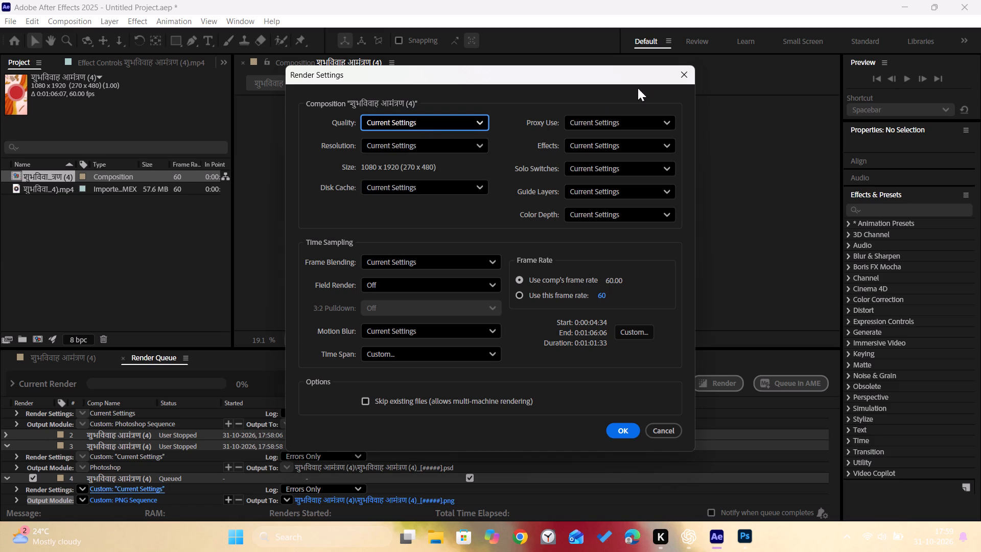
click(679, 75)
Set the fourth render item's output module format to Photoshop Sequence.
click(133, 498)
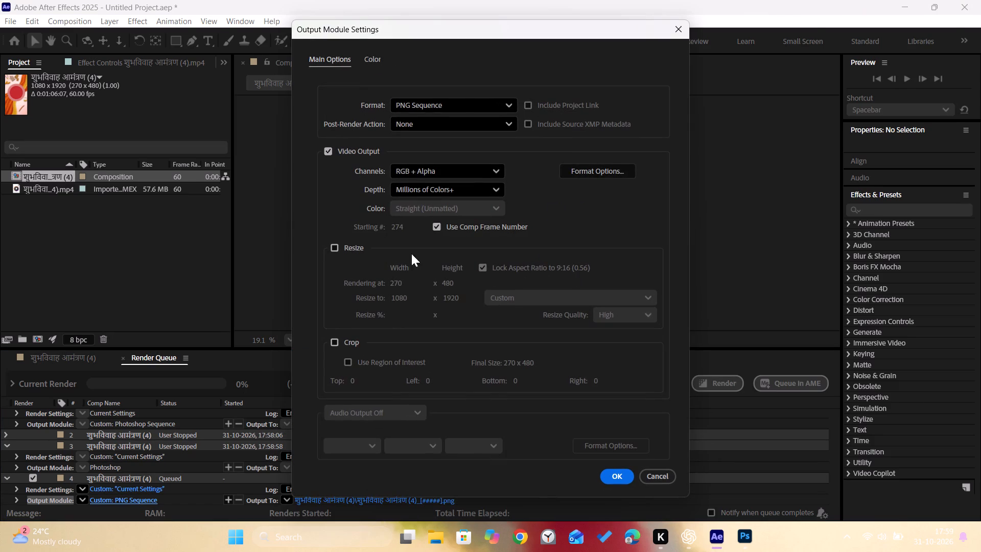
click(456, 101)
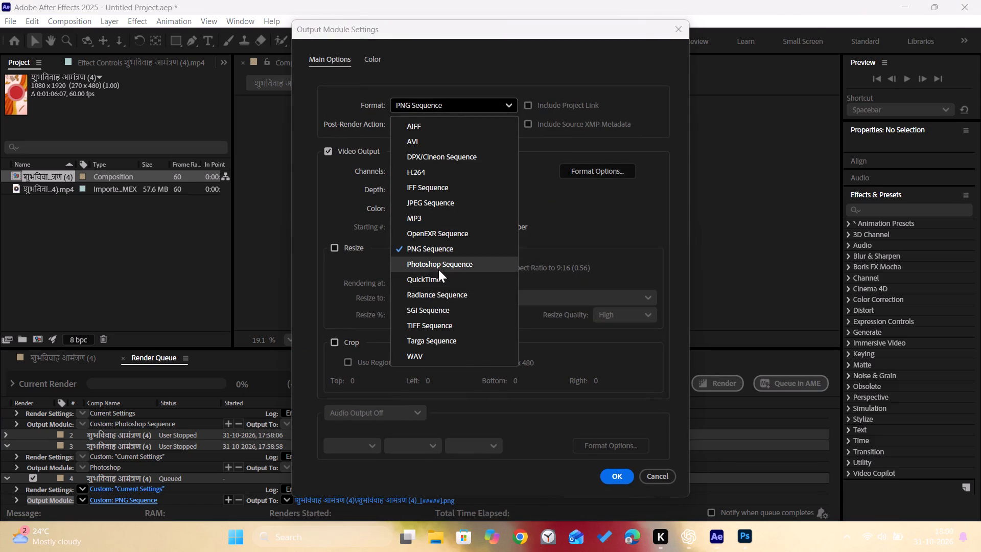
click(438, 269)
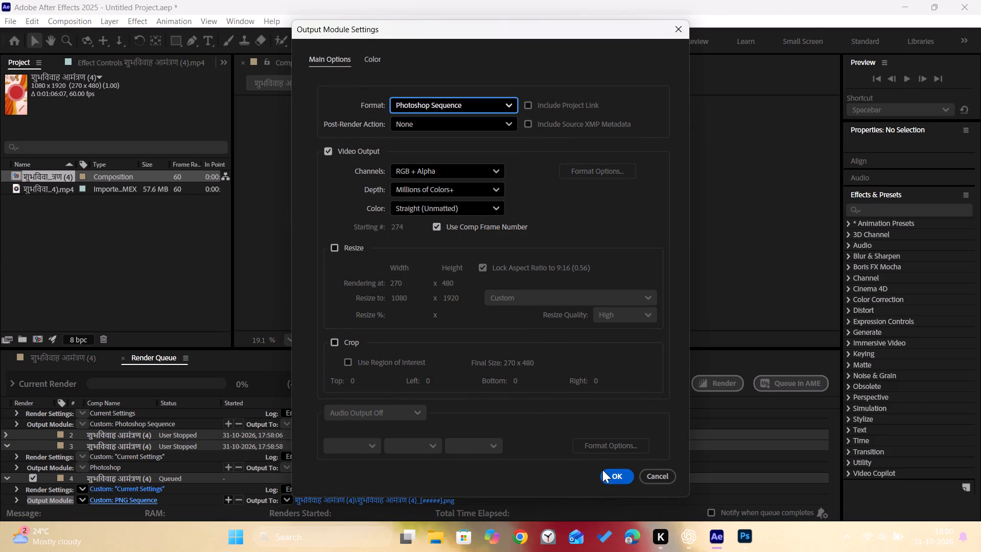
click(602, 470)
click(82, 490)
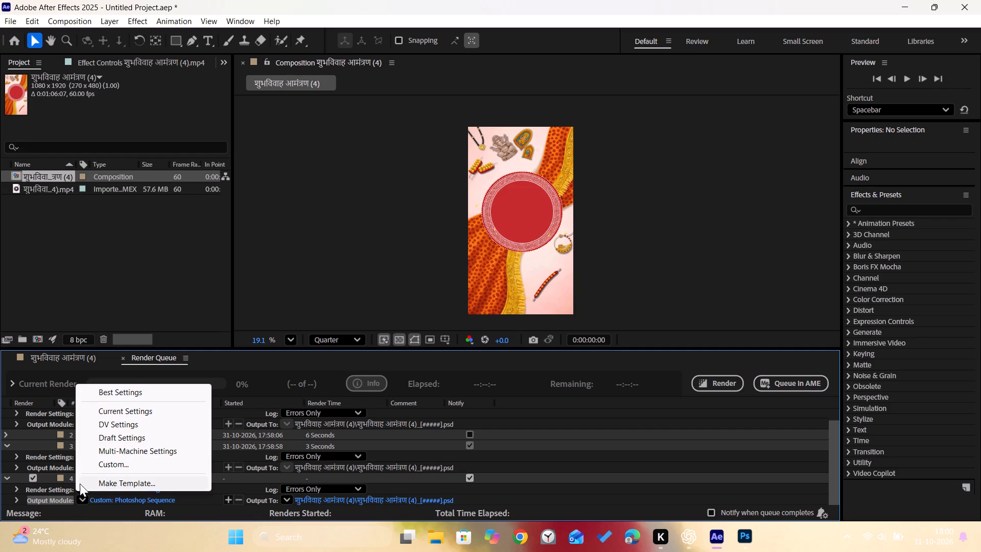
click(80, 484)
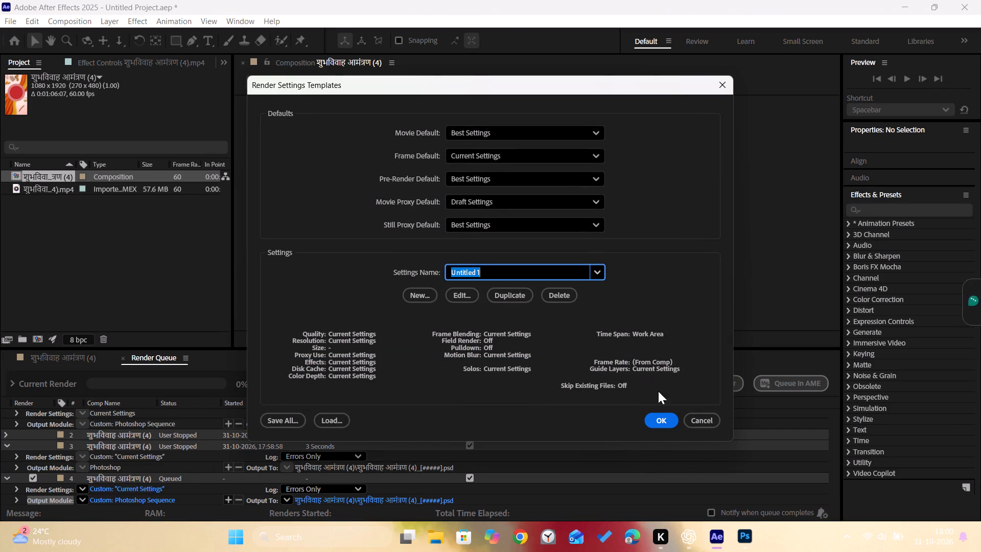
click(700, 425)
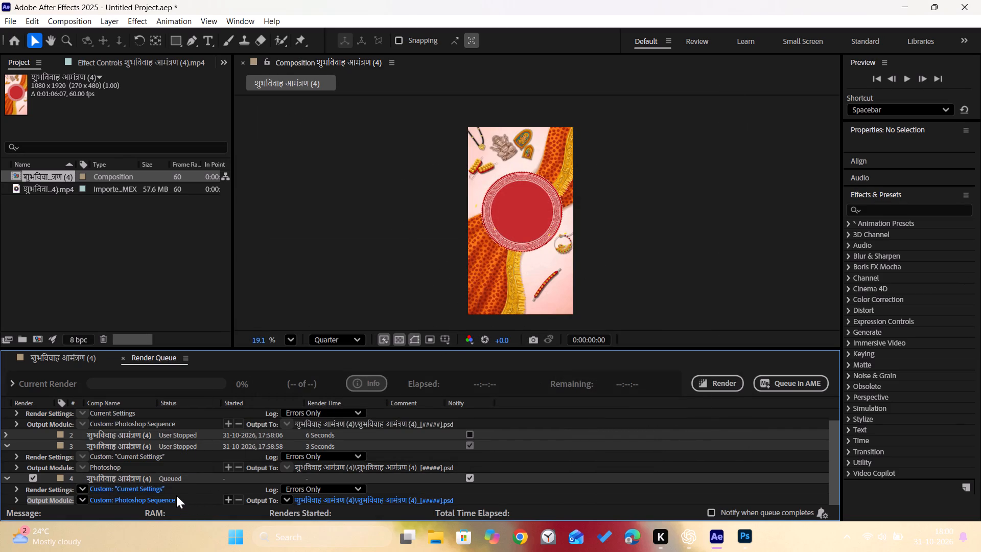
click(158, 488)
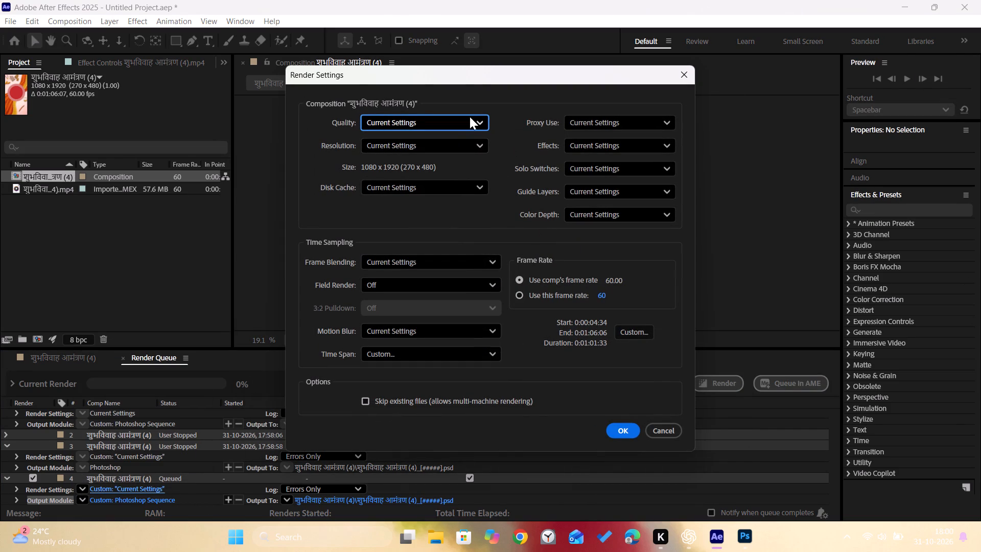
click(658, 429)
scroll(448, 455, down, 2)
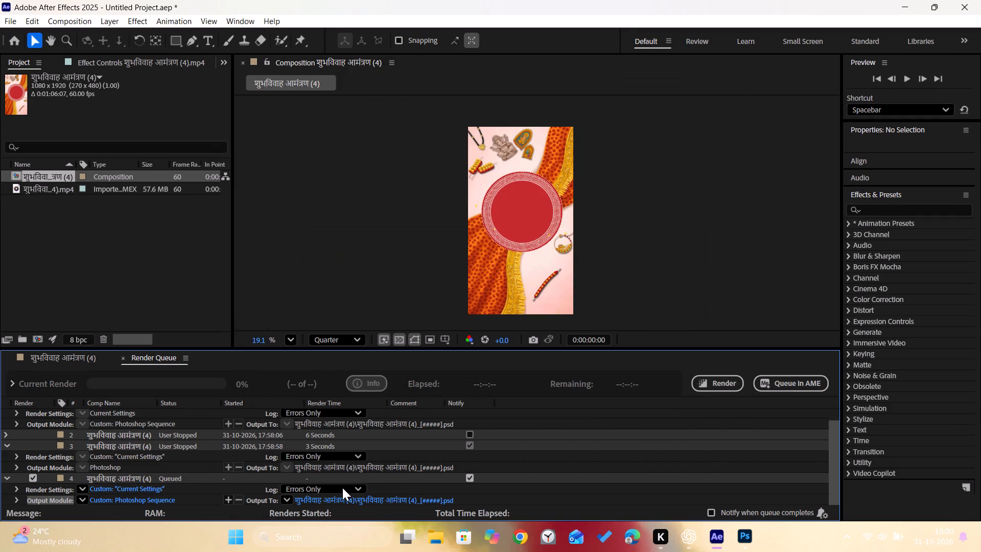
Check the fourth render item's output location, and open the शुभविवाह आमंत्रण (4) folder on New Volume (D:) in File Explorer.
click(351, 501)
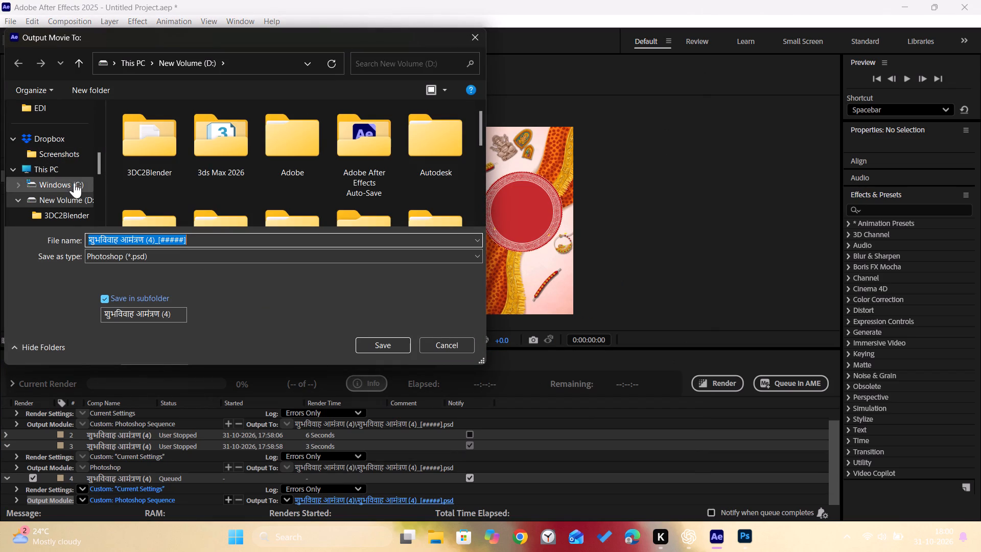
click(426, 530)
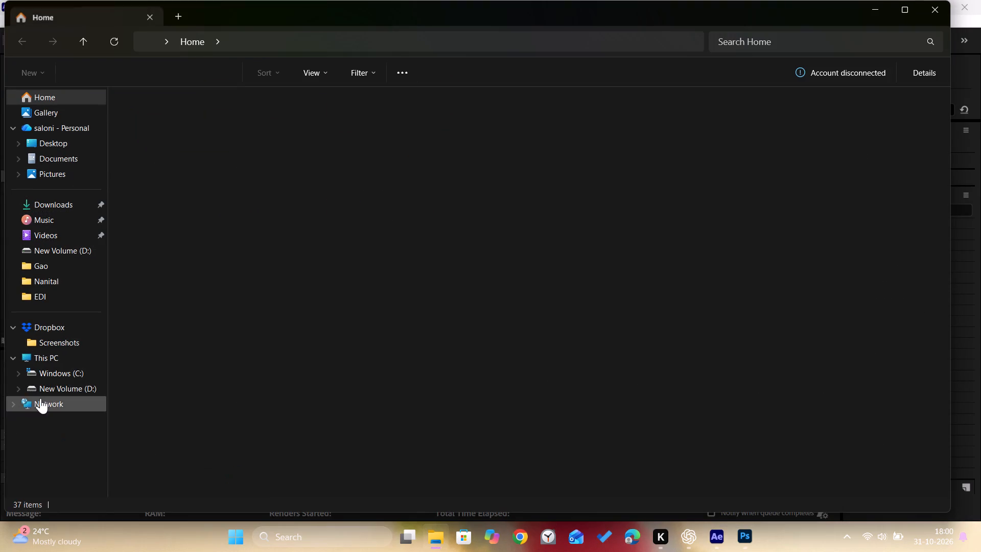
click(53, 392)
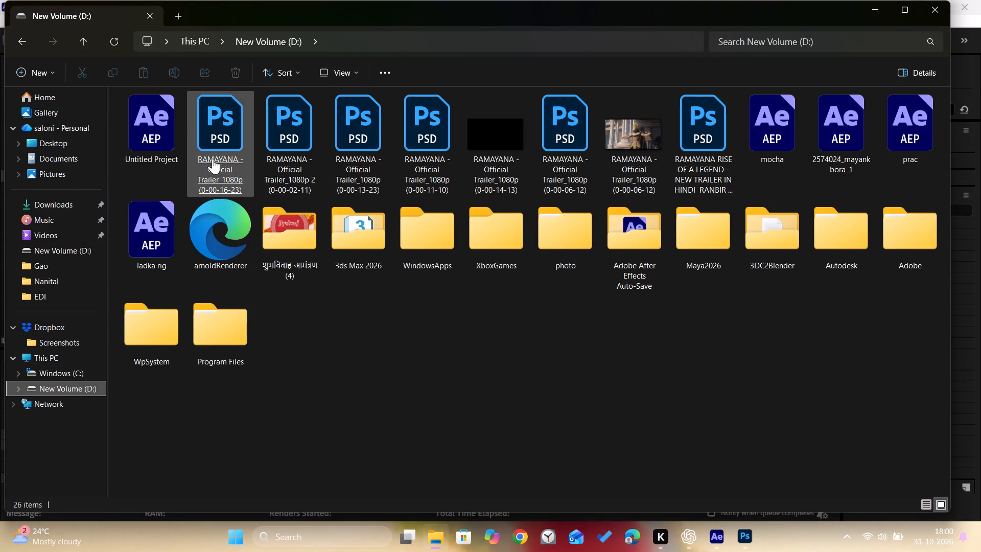
click(112, 42)
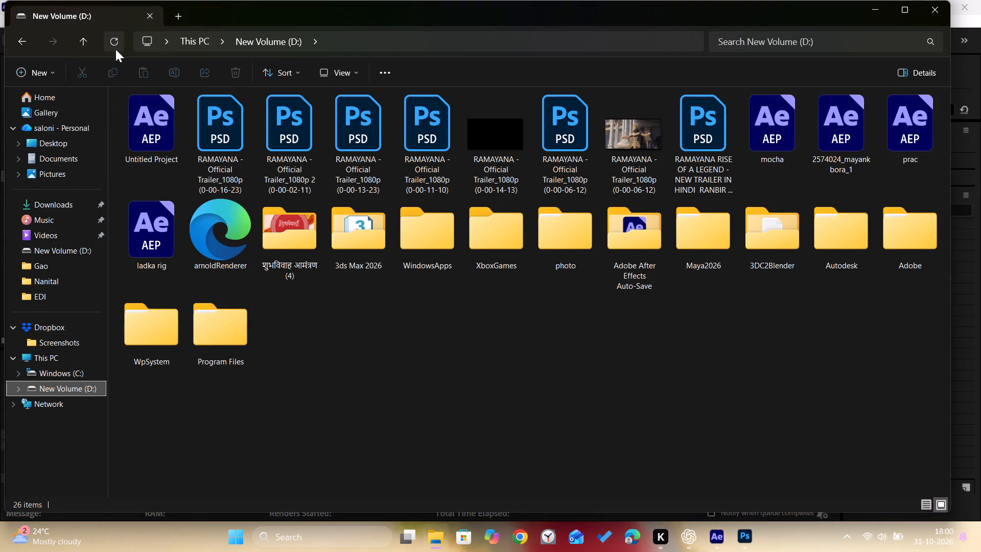
click(305, 229)
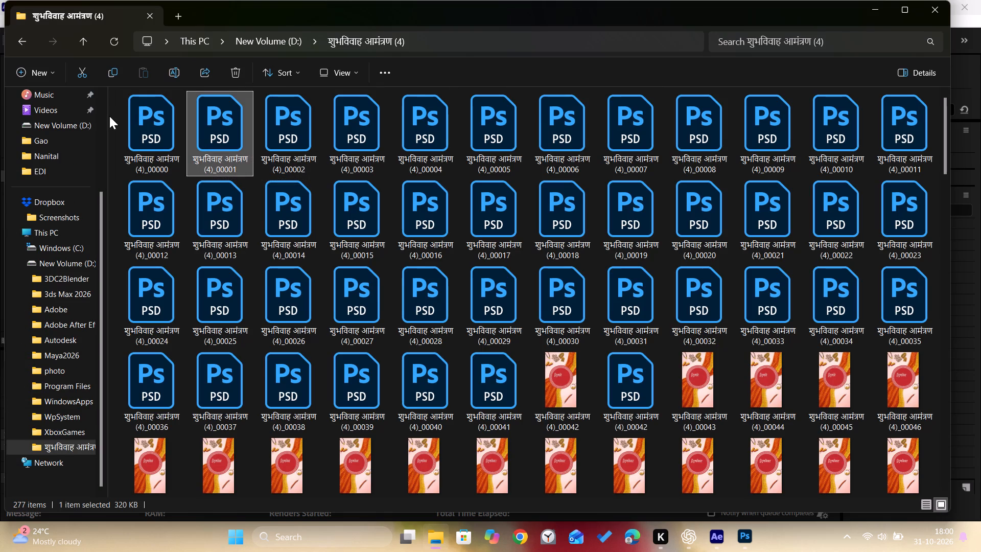
Examine the rendered PSD and PNG frames throughout the शुभविवाह आमंत्रण (4) folder.
drag(109, 116, 980, 551)
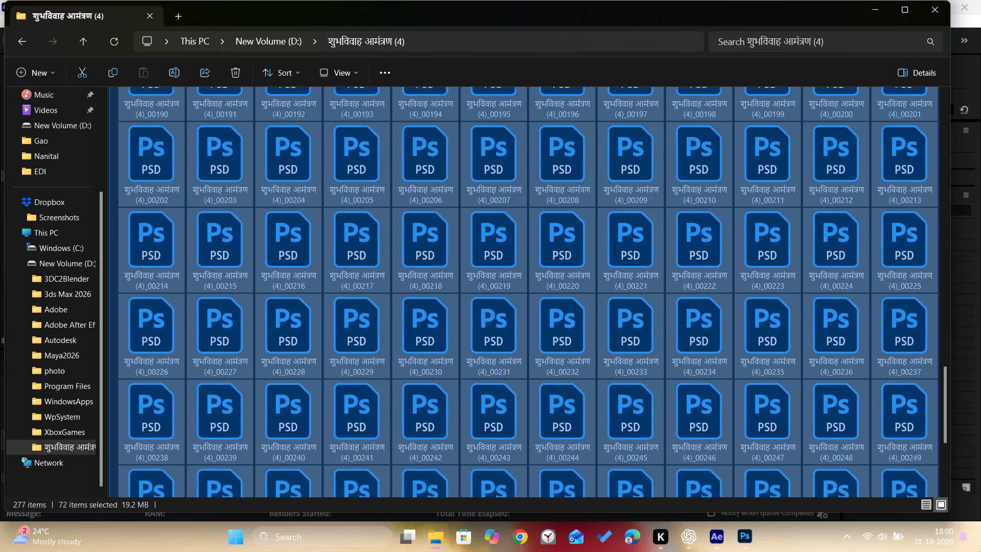
drag(980, 551, 954, 500)
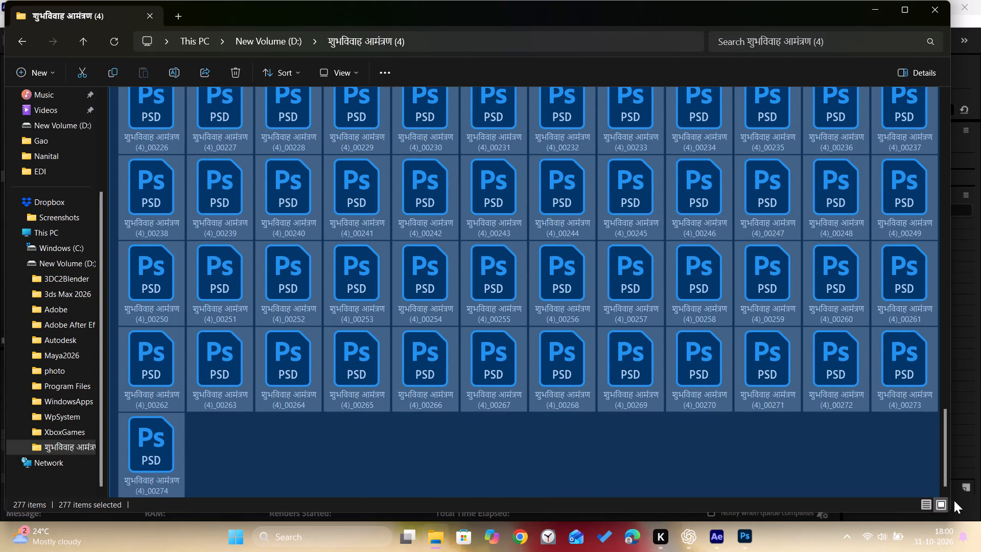
drag(954, 500, 939, 487)
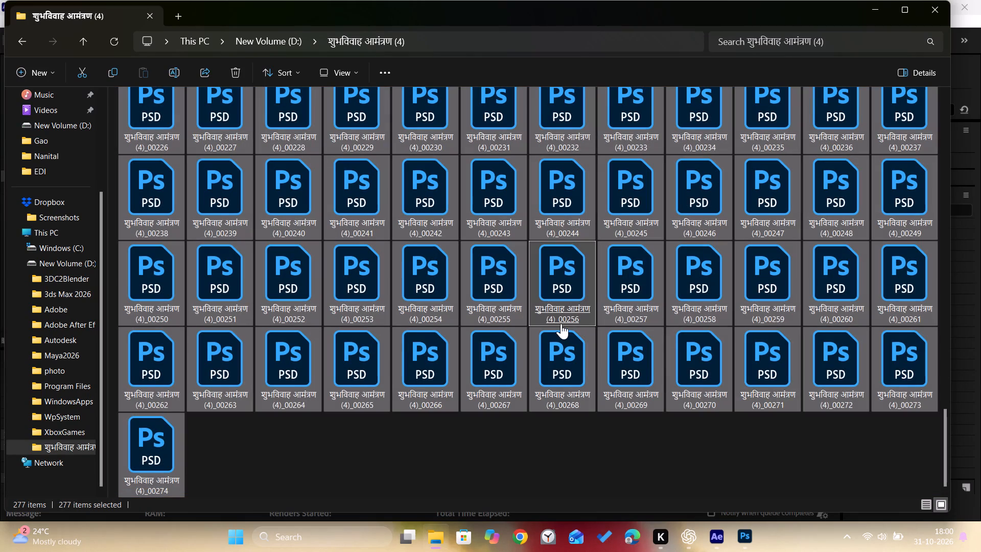
scroll(572, 317, down, 6)
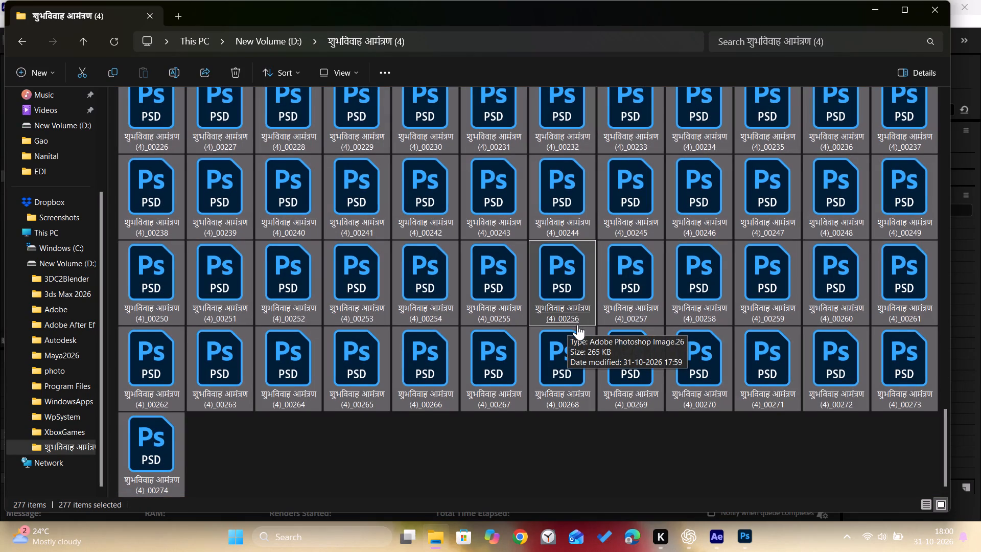
middle_drag(807, 398, 796, 451)
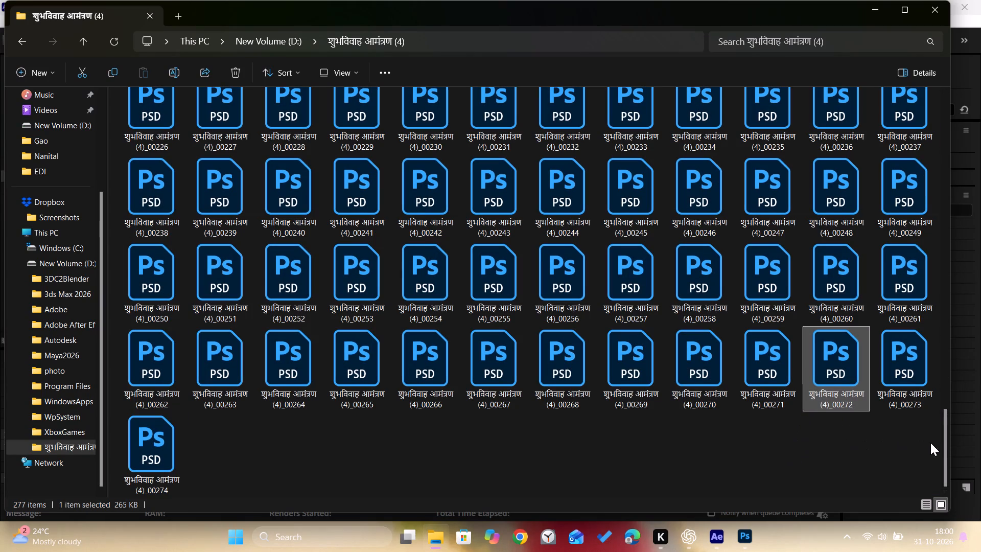
drag(945, 449, 931, 304)
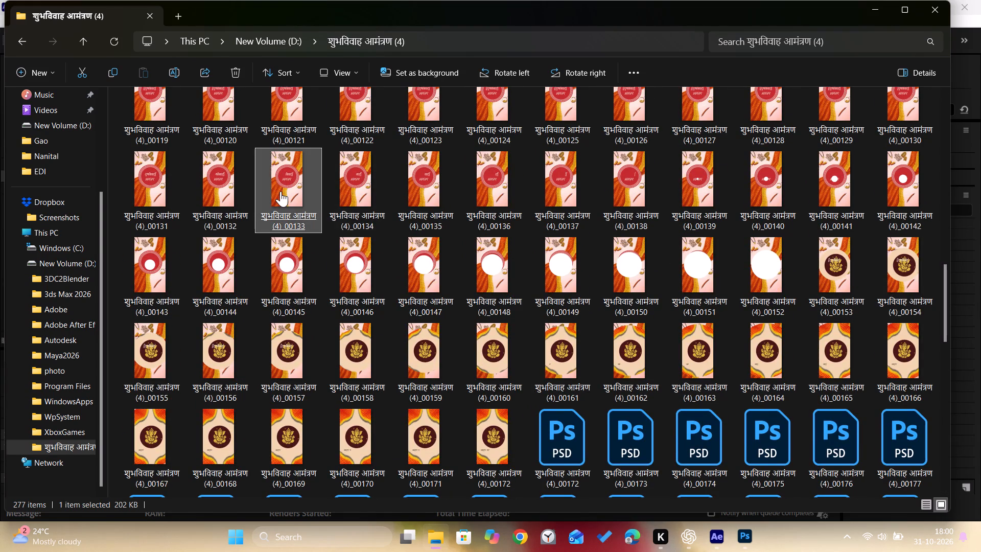
drag(944, 301, 937, 287)
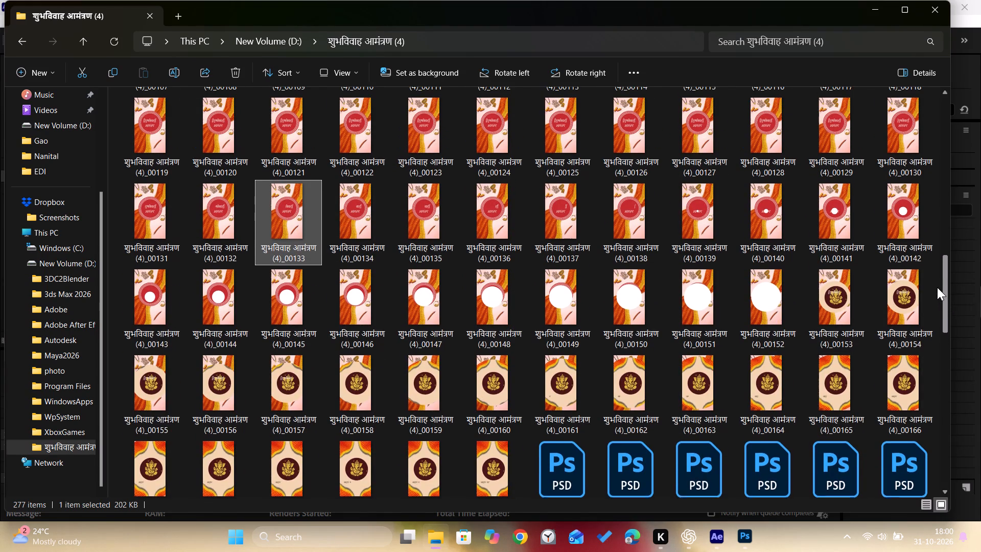
drag(937, 287, 936, 255)
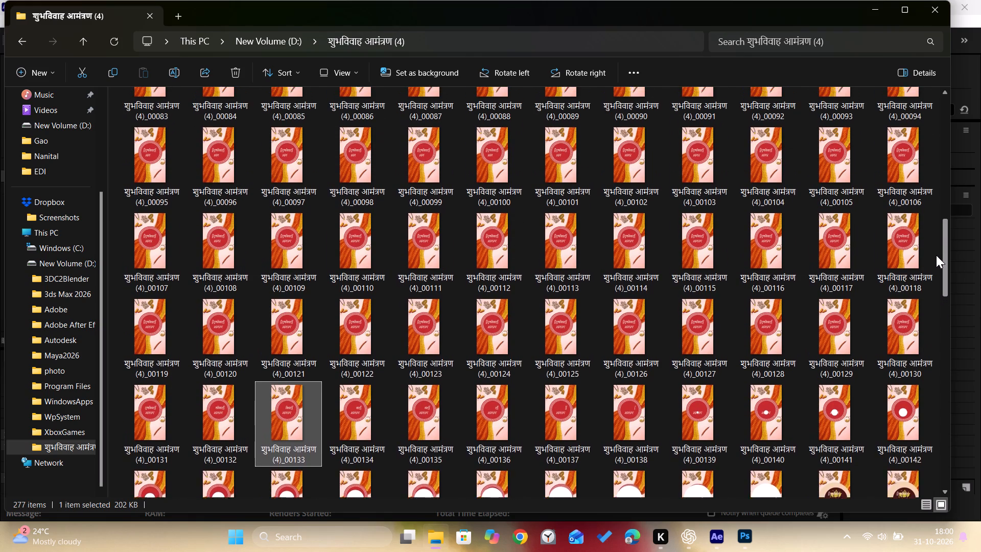
drag(936, 255, 923, 161)
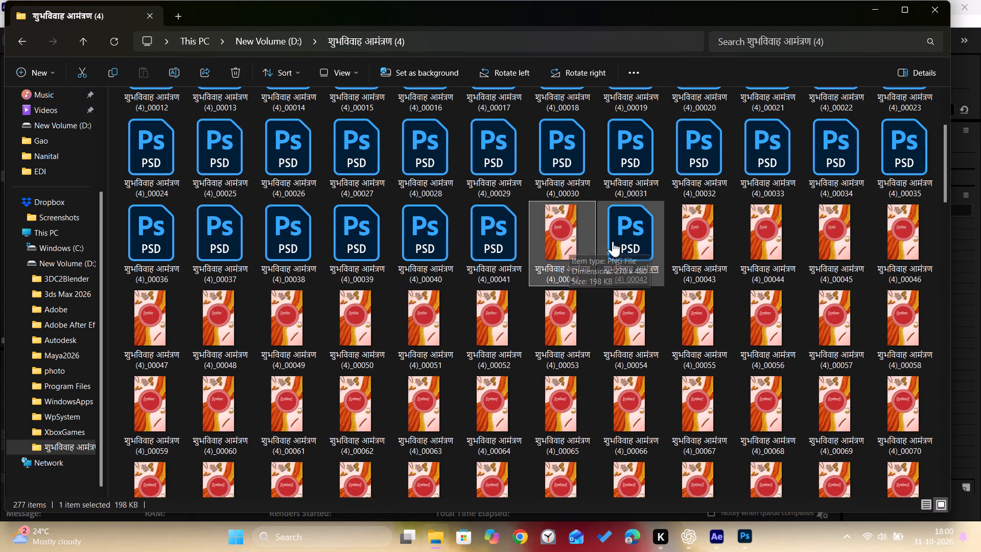
Open the rendered PNG frame शुभविवाह आमंत्रण (4)_00042 in Photoshop.
drag(573, 240, 717, 524)
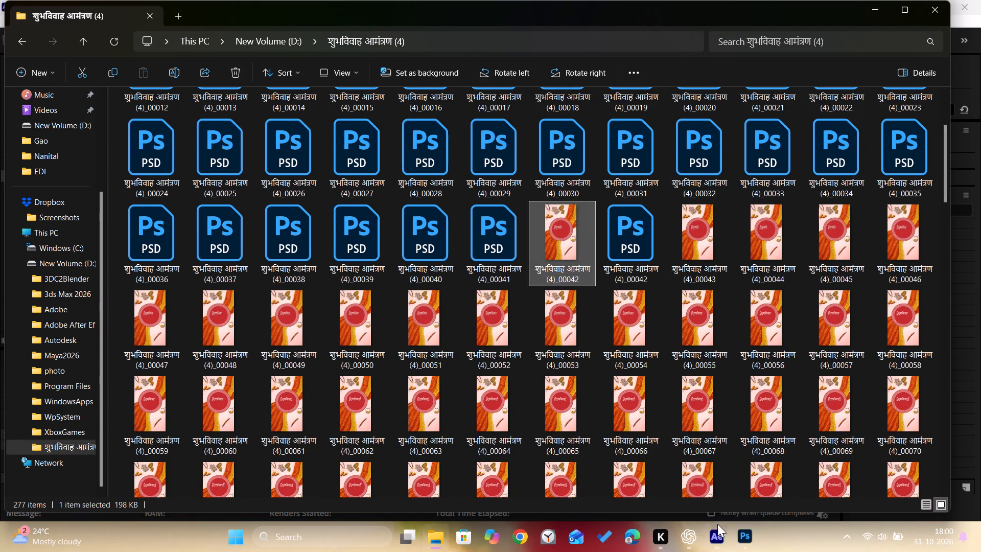
drag(717, 524, 128, 93)
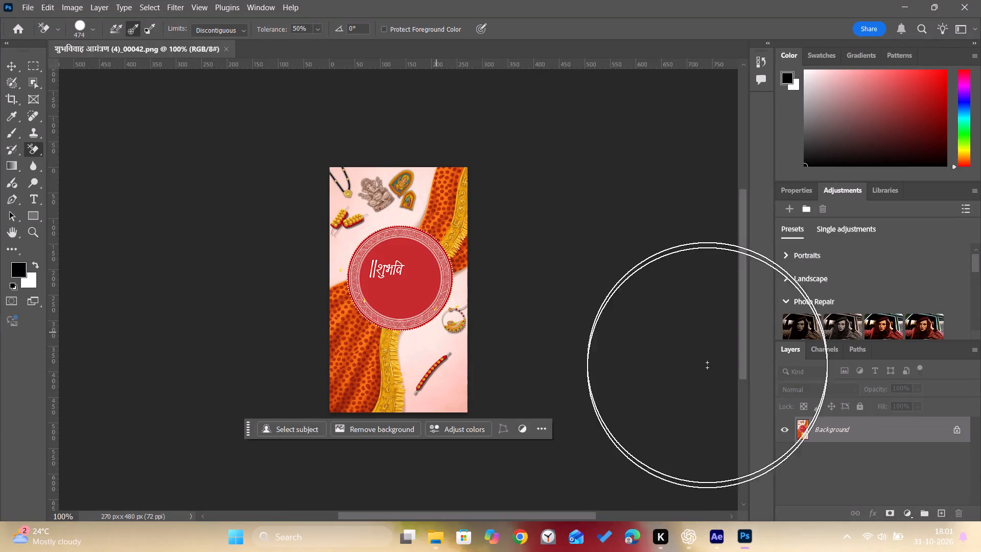
Switch to After Effects and dismiss the Output Movie To dialog without changing the fourth item's destination.
click(724, 541)
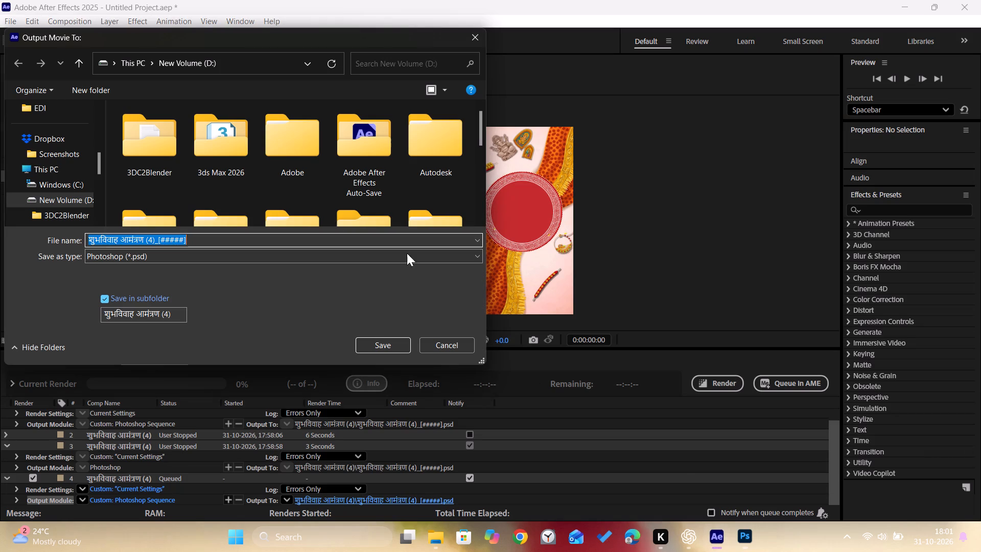
click(470, 44)
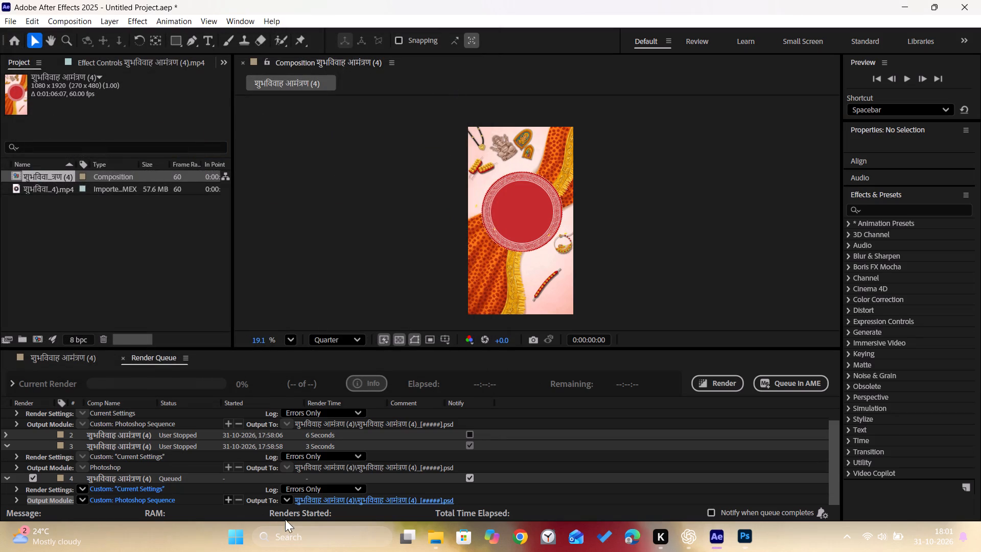
Switch to File Explorer and delete all the rendered frames in the शुभविवाह आमंत्रण (4) folder.
click(437, 538)
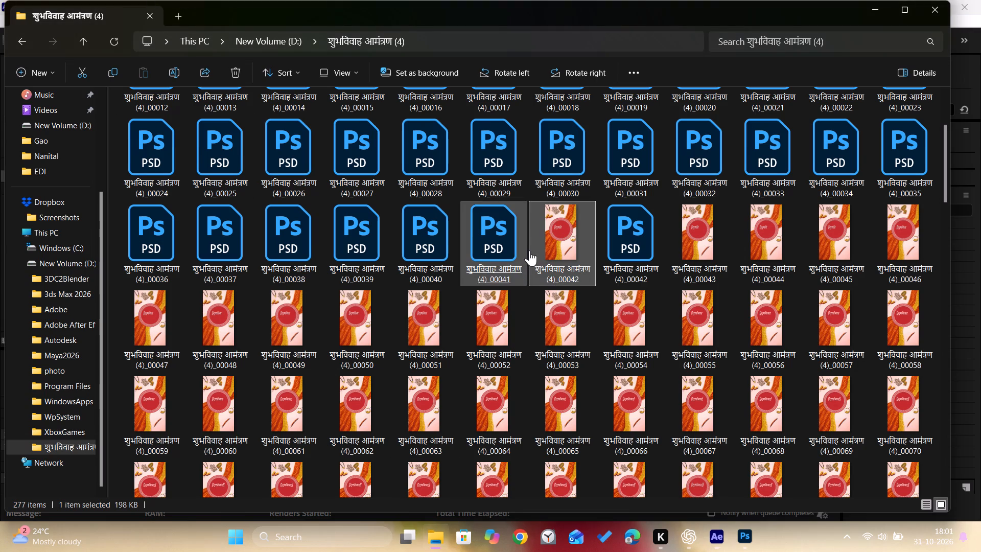
drag(947, 194, 941, 120)
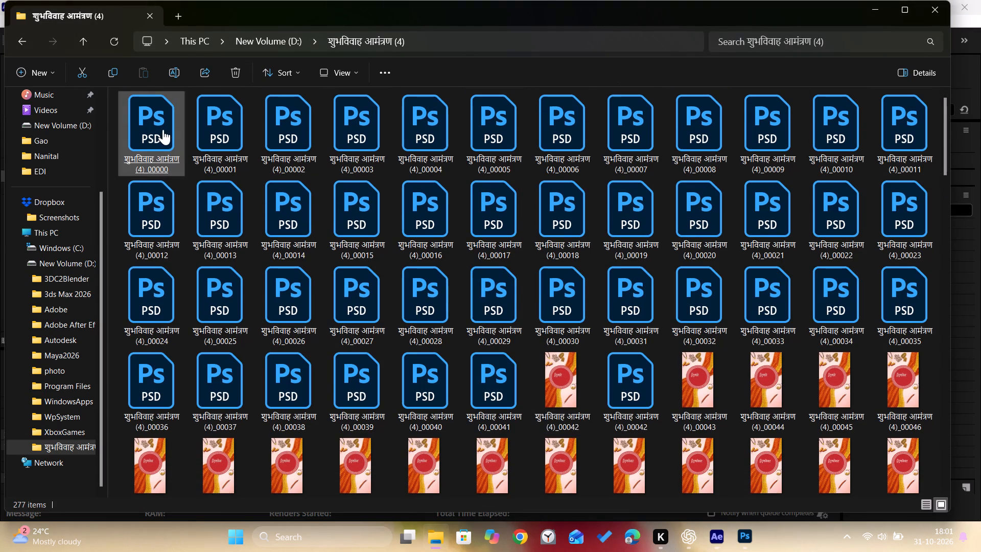
key(ctrl+a)
key(Delete)
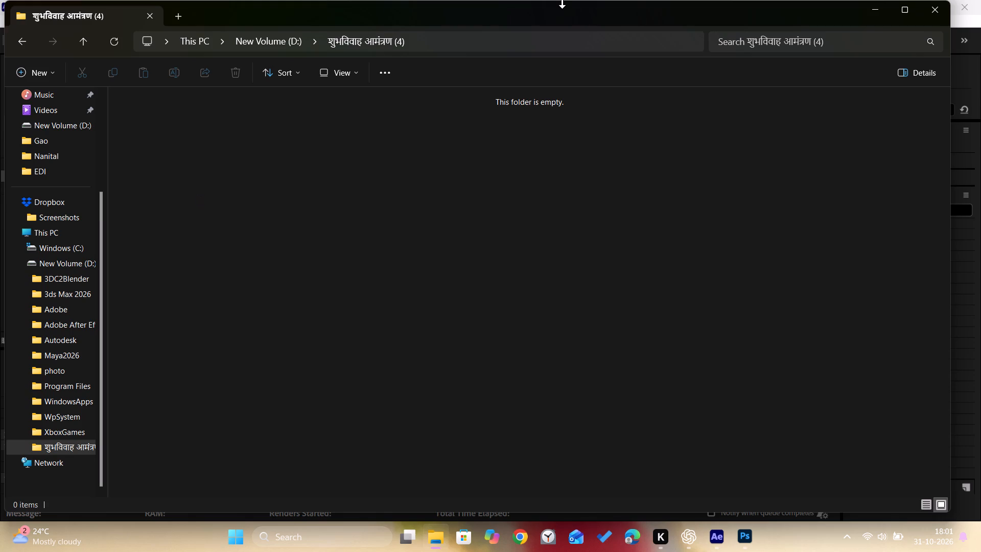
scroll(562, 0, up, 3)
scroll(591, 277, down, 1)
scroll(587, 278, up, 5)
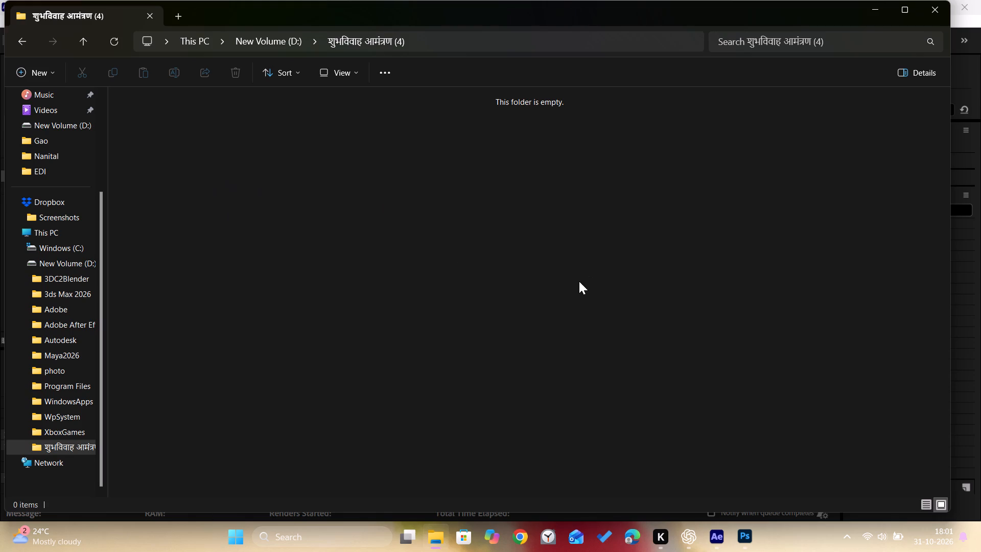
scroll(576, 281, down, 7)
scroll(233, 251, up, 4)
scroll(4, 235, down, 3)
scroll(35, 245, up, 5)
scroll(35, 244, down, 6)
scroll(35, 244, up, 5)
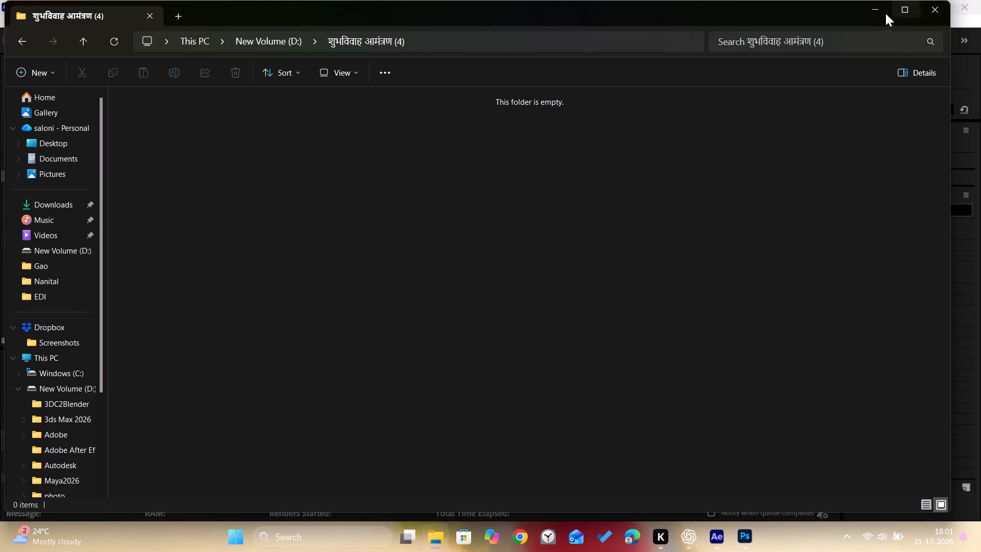
Minimize File Explorer and show the शुभविवाह आमंत्रण (4) composition's timeline in After Effects.
click(872, 11)
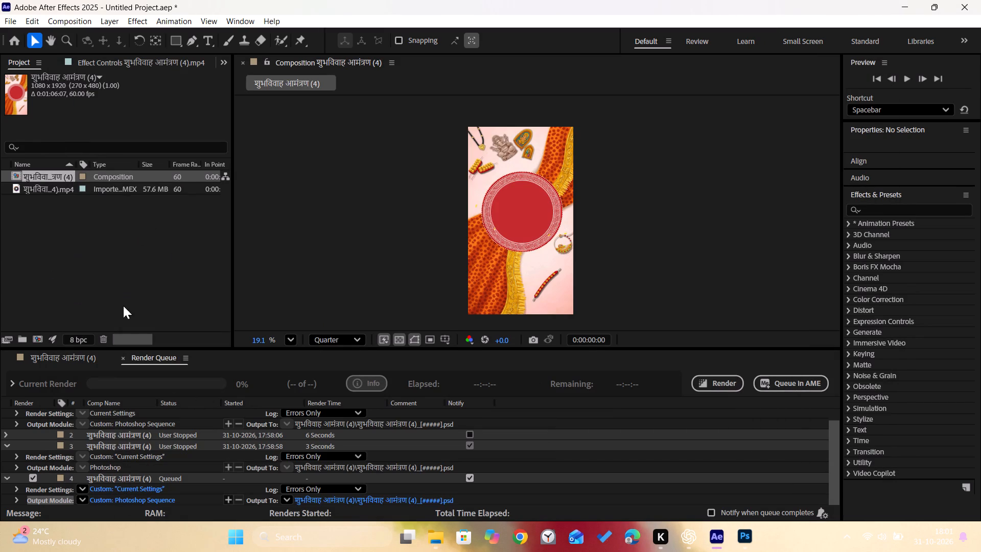
click(79, 356)
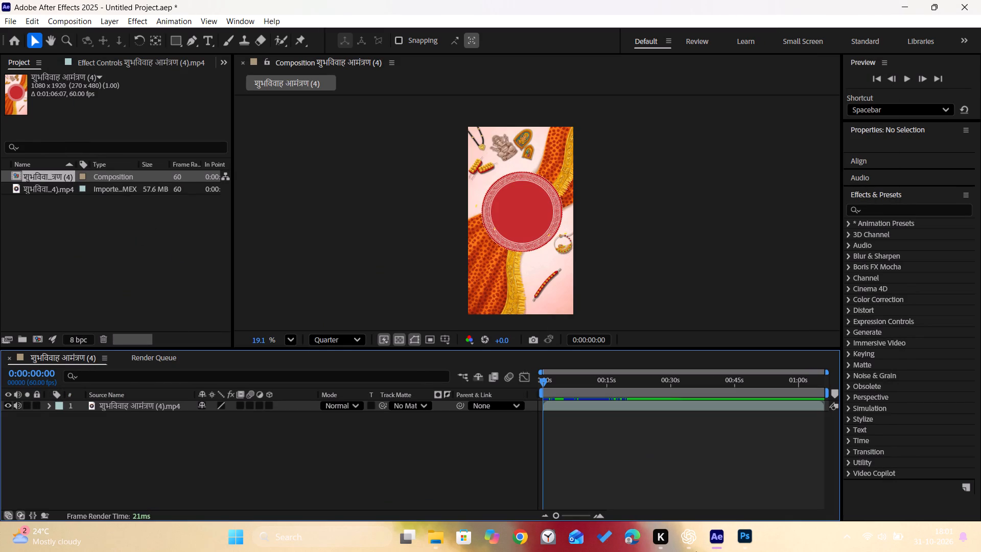
Switch to Photoshop and draw an ellipse about 137 by 131 px from the red circle's centre, covering the white lettering.
click(751, 533)
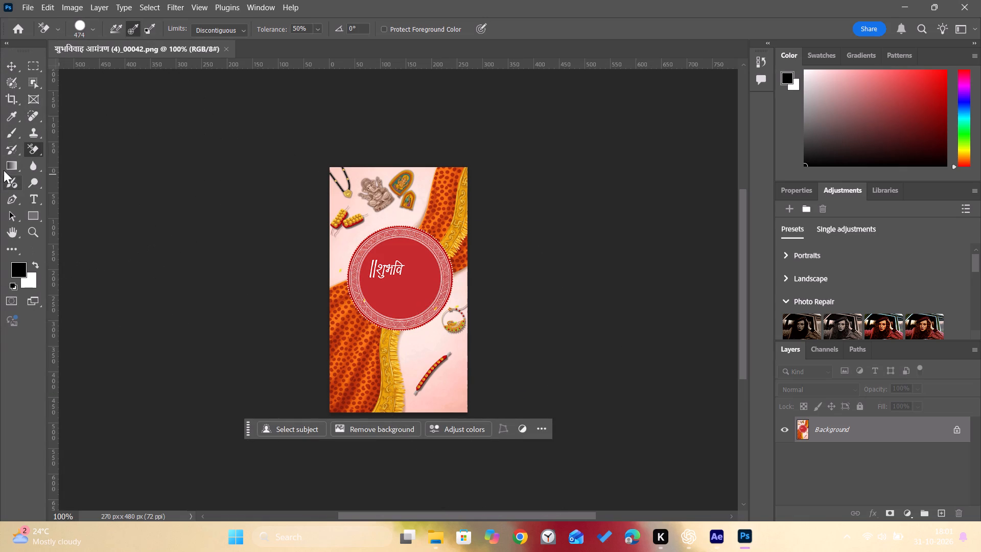
right_click(31, 211)
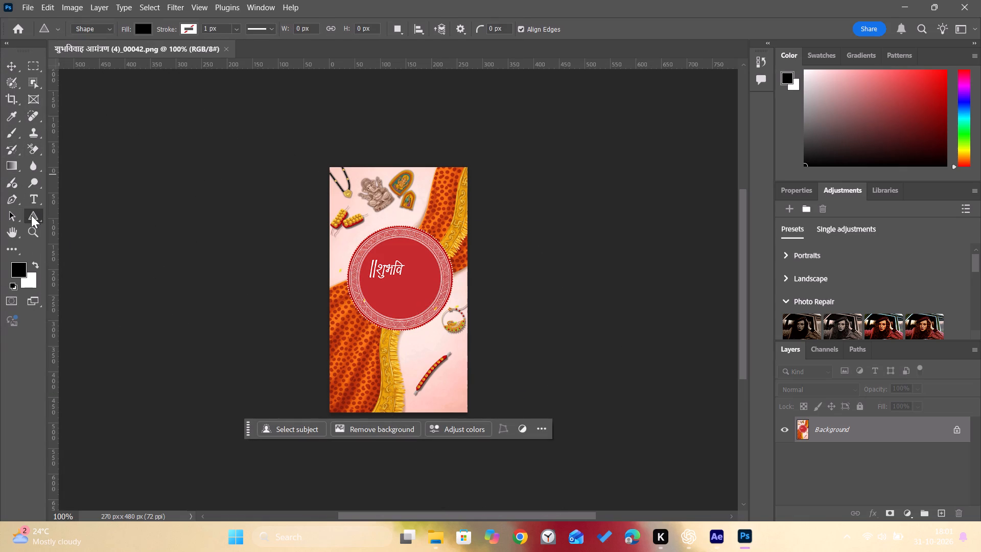
right_click(31, 215)
right_drag(35, 213, 33, 213)
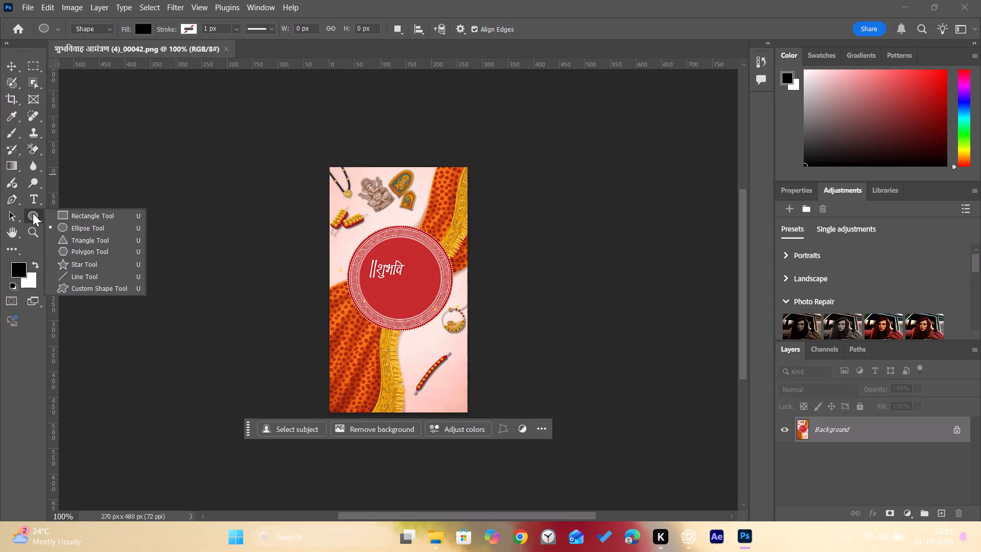
right_drag(33, 213, 85, 227)
scroll(376, 270, up, 4)
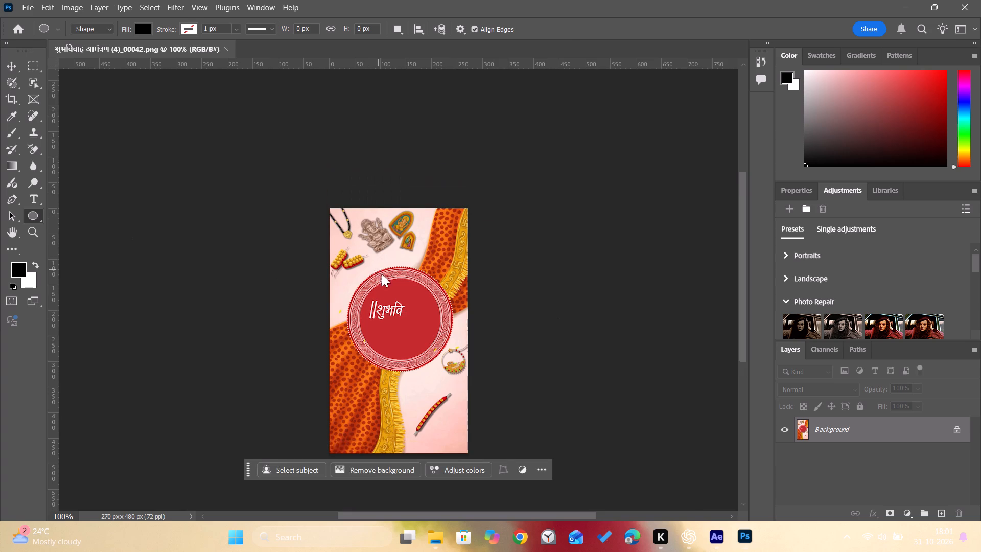
alt+scroll(388, 293, up, 7)
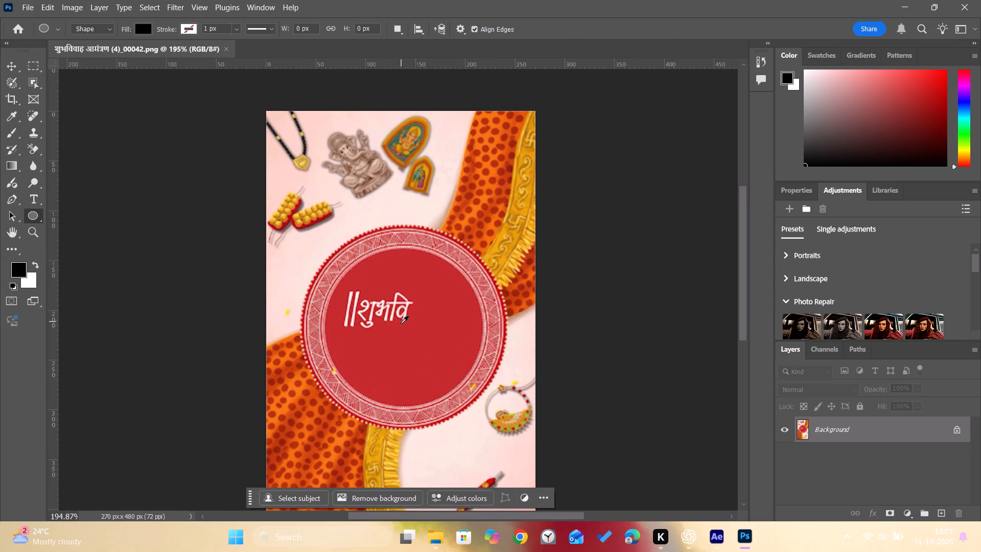
drag(401, 326, 460, 370)
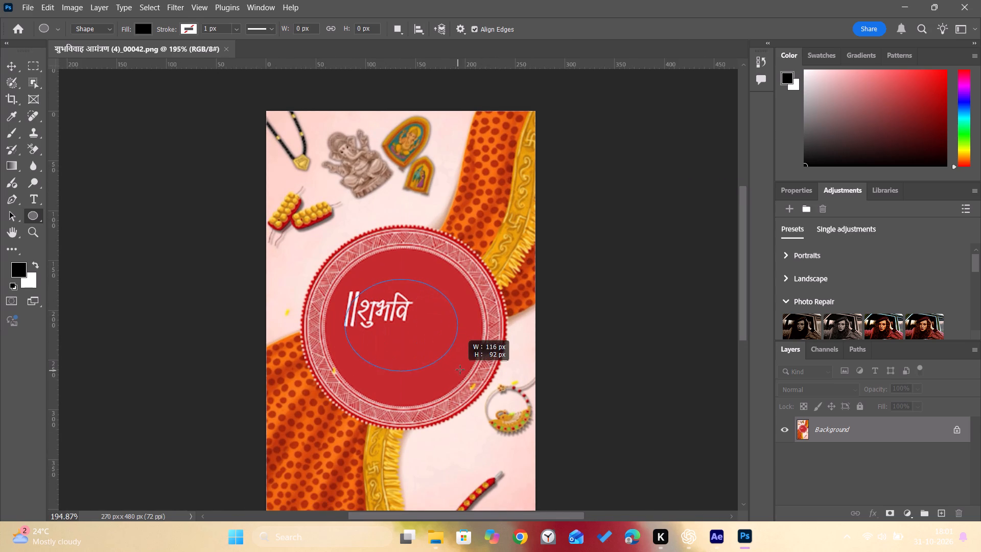
drag(460, 370, 468, 390)
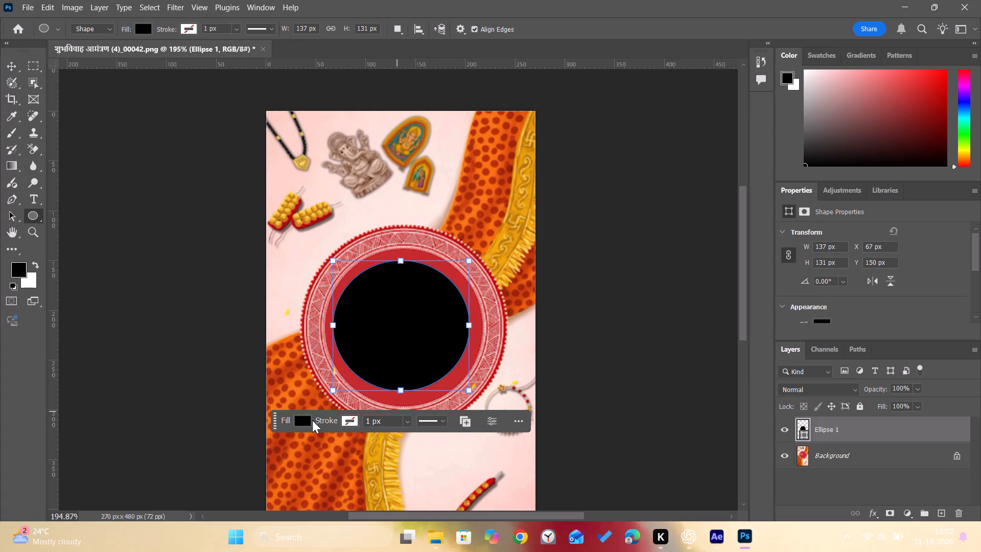
Fill the ellipse with the red c52c2d sampled from the surrounding circle.
click(300, 420)
click(447, 302)
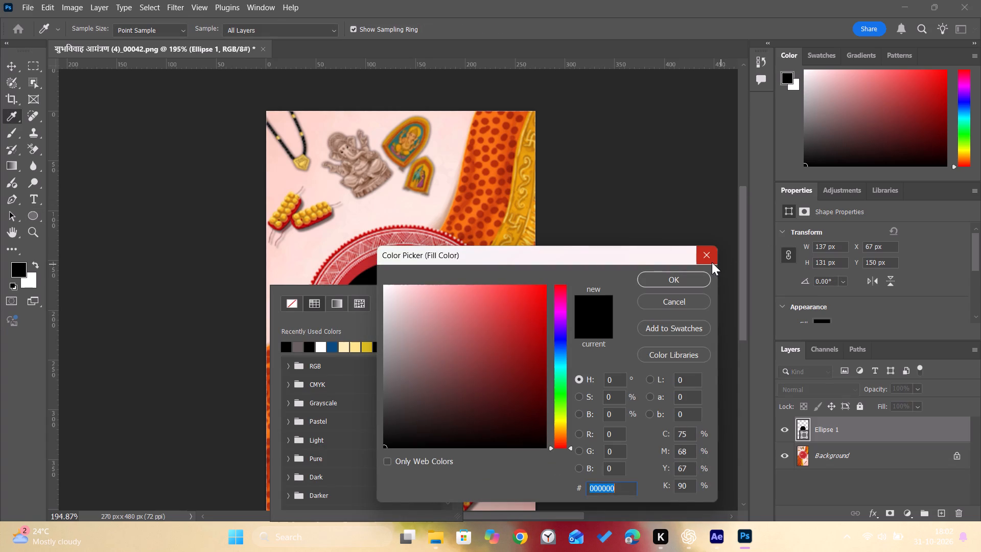
drag(600, 259, 782, 252)
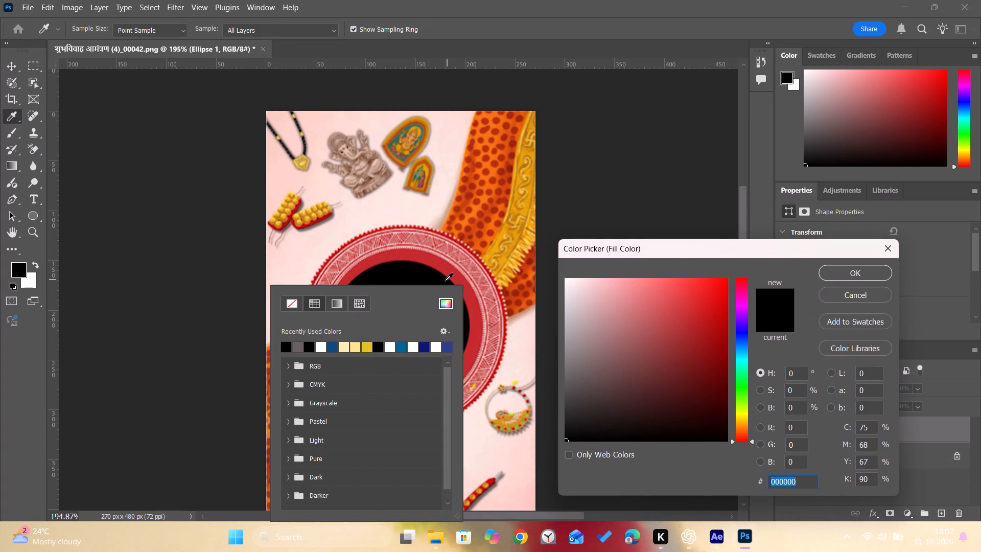
click(450, 272)
click(825, 268)
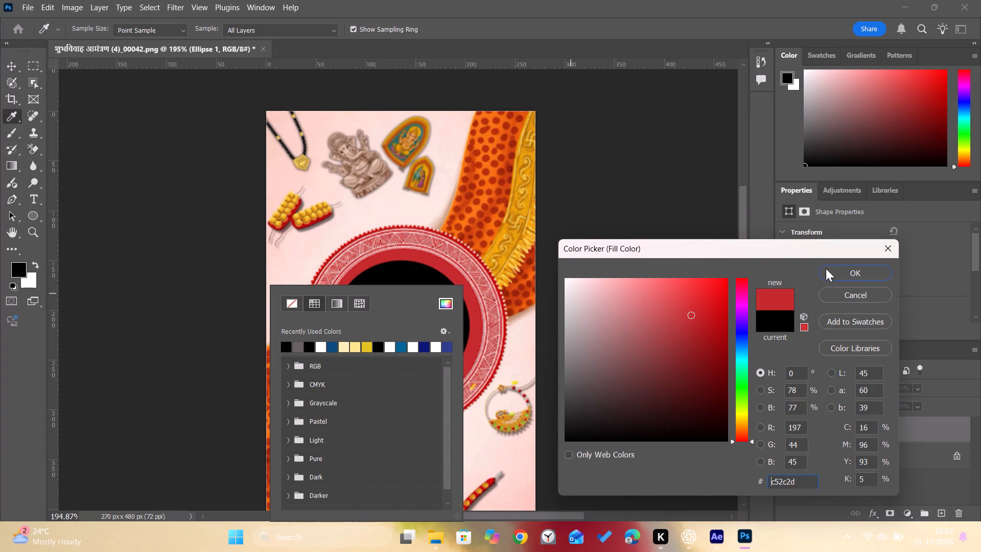
Set the background color to the red sampled from the circle, and deselect the ellipse with the Move tool.
click(36, 283)
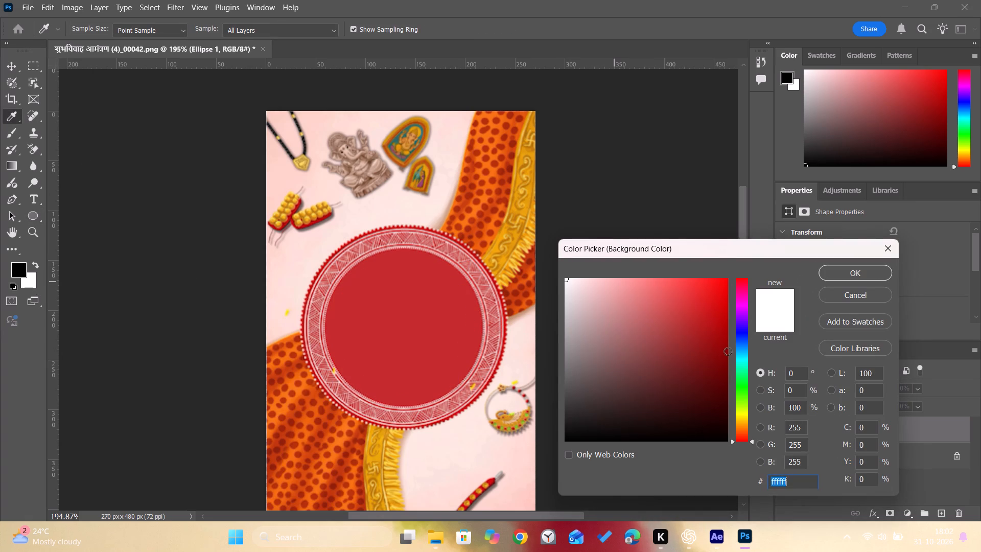
click(435, 330)
click(864, 272)
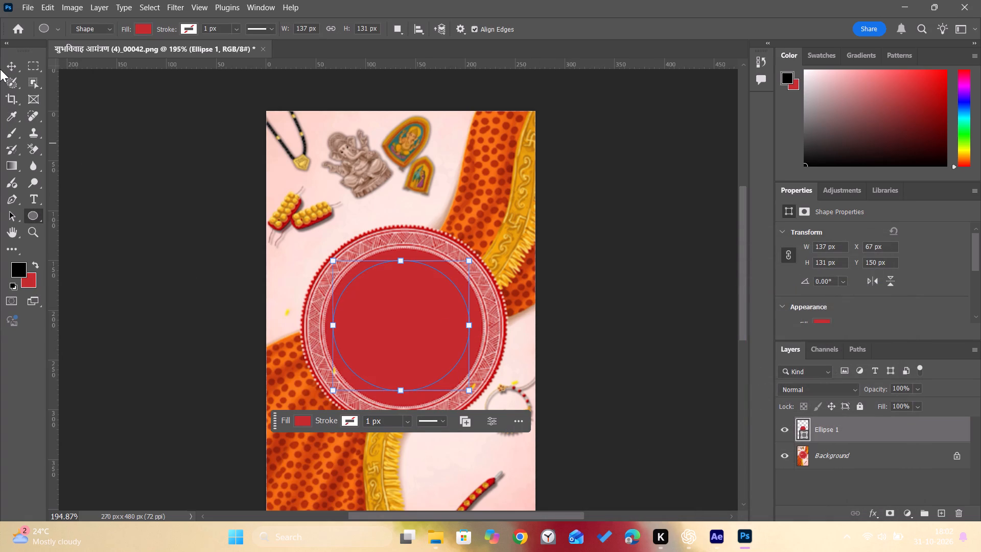
click(6, 67)
click(595, 219)
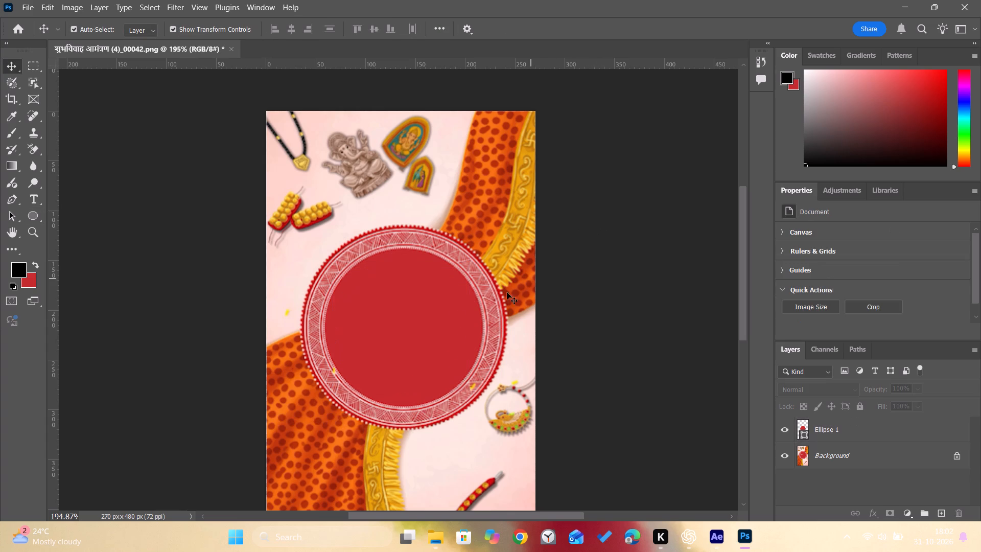
Export the edited frame as a 270 by 480 px PNG named शुभविवाह आमंत्रण (4)_00042 to the Downloads folder.
scroll(414, 319, down, 5)
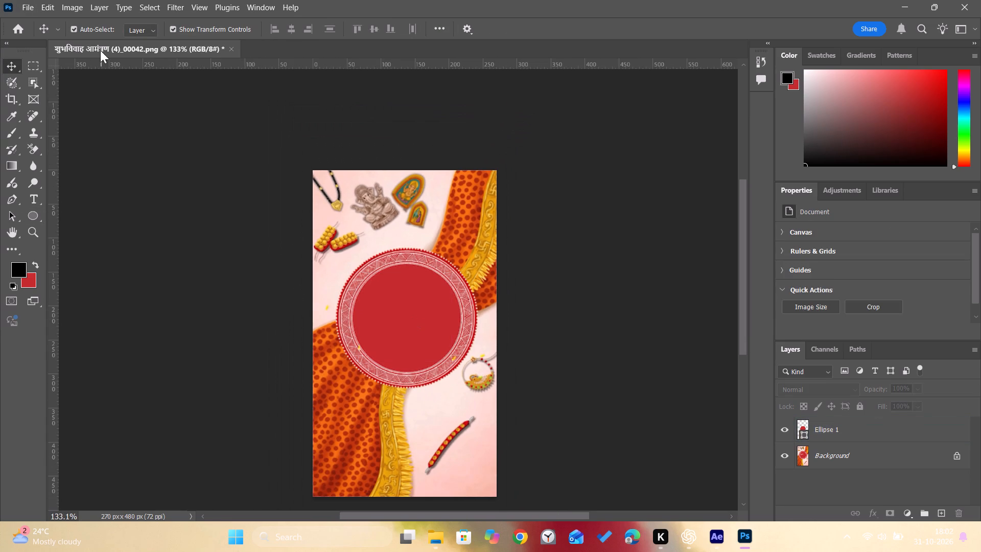
click(18, 6)
click(95, 227)
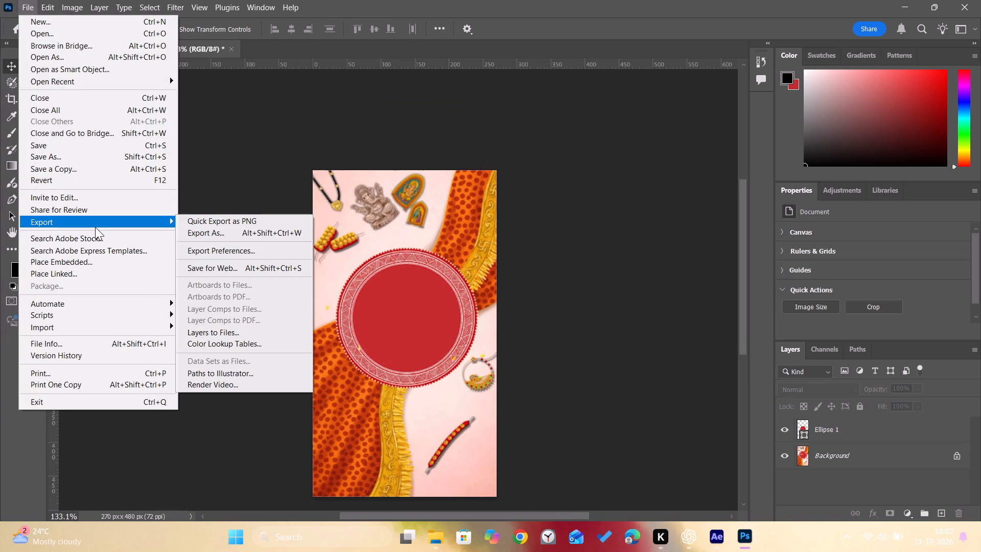
click(190, 228)
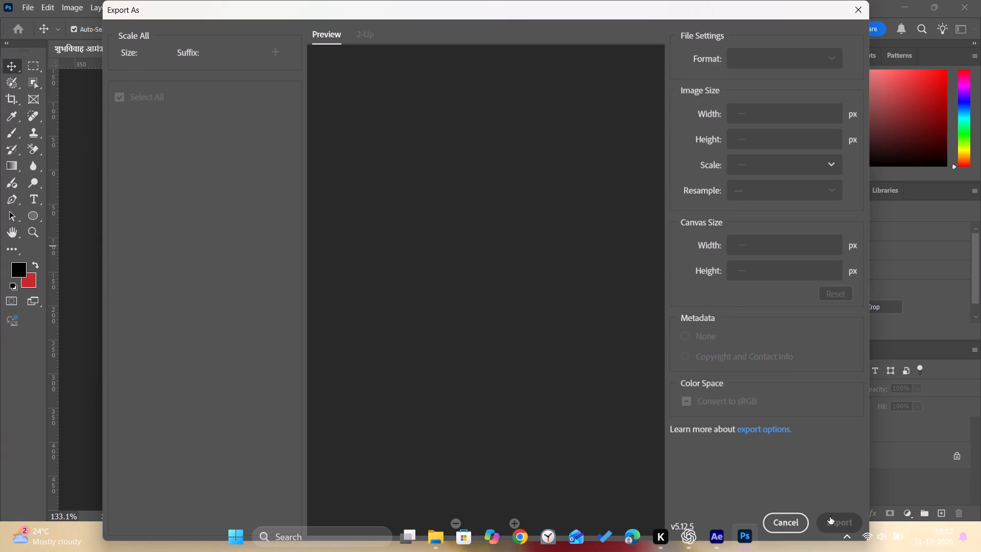
click(830, 517)
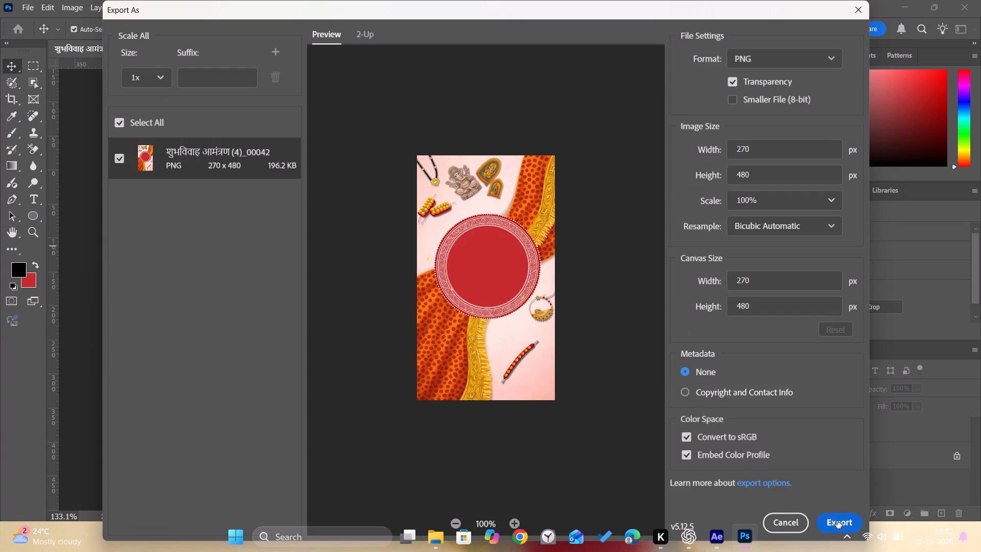
click(839, 517)
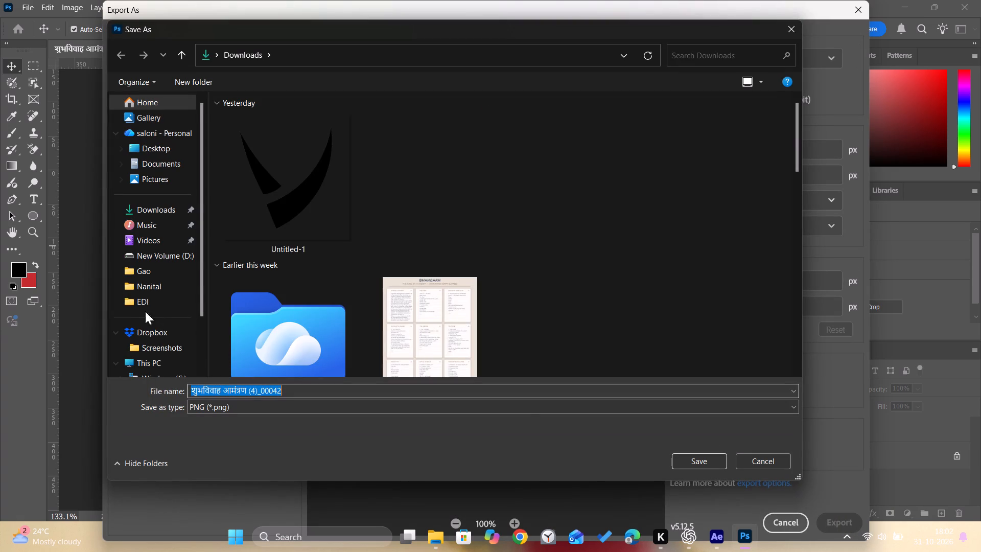
click(144, 215)
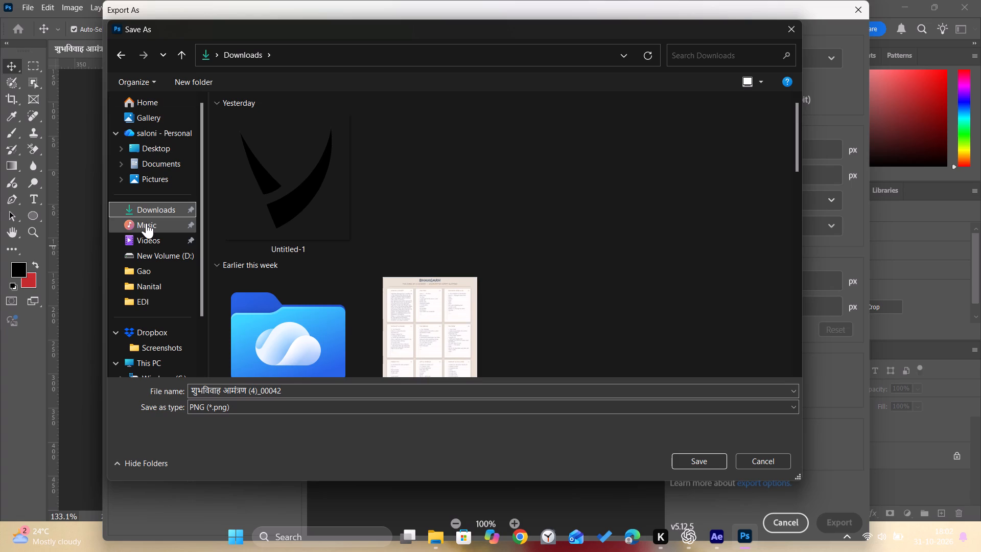
click(690, 465)
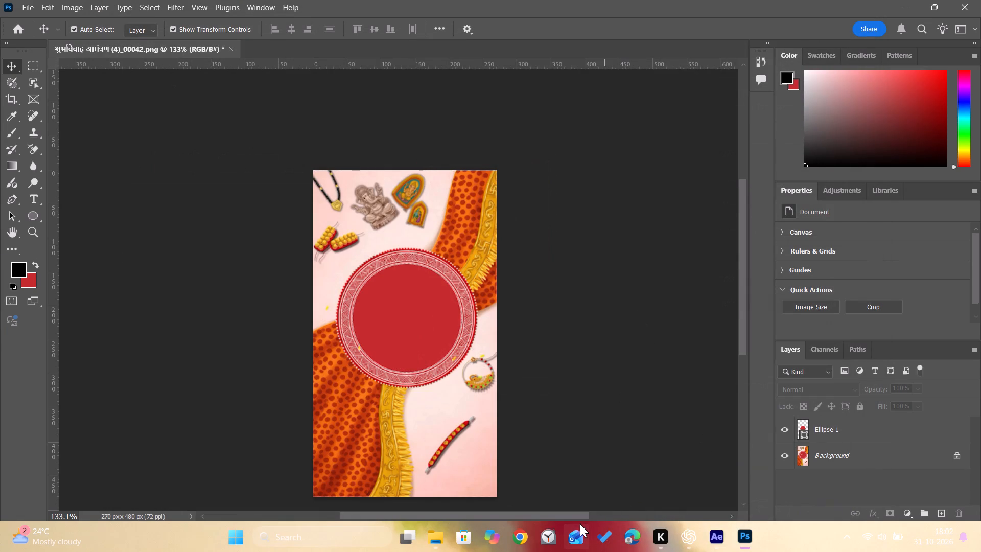
Switch to After Effects, play the composition preview up to 0:00:04:39 and take a snapshot of that frame.
click(709, 533)
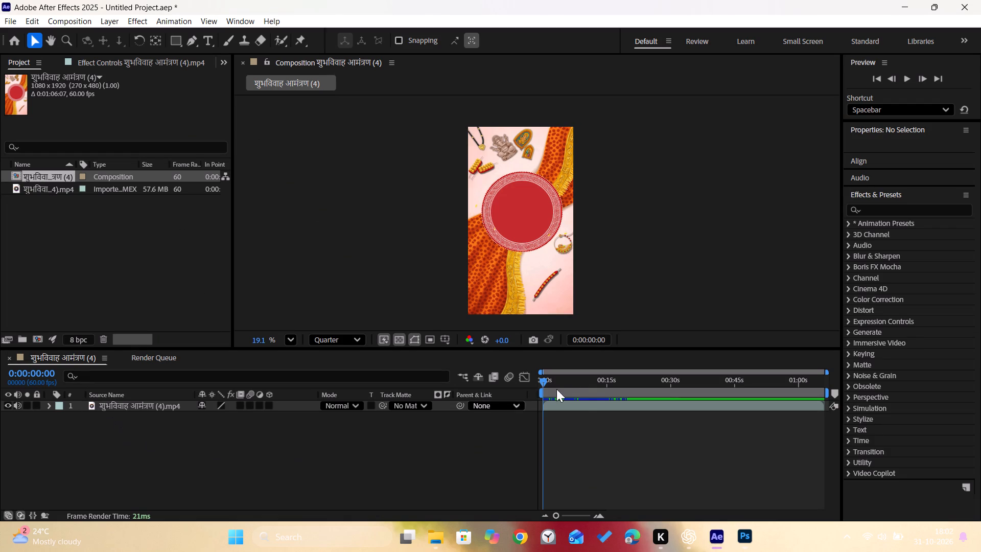
key(space)
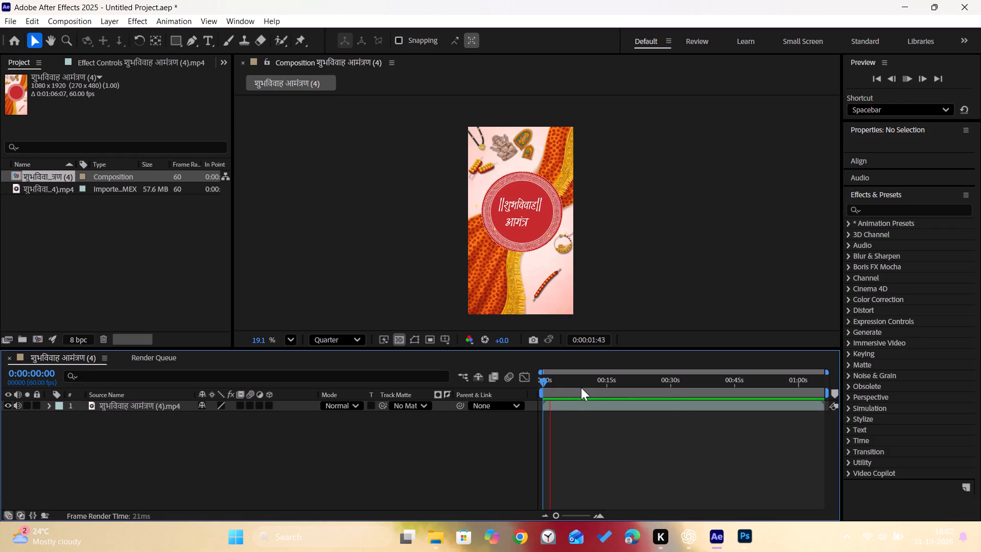
key(space)
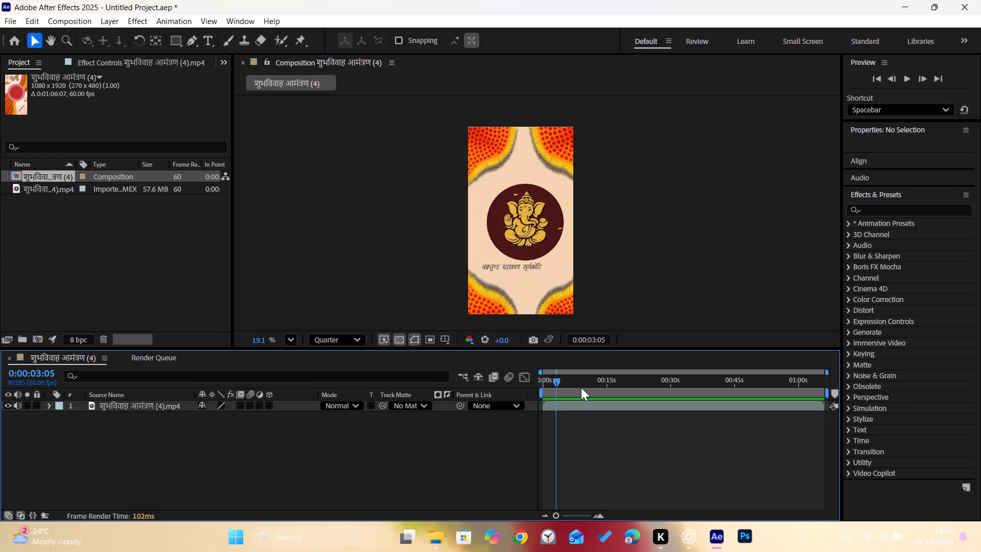
key(space)
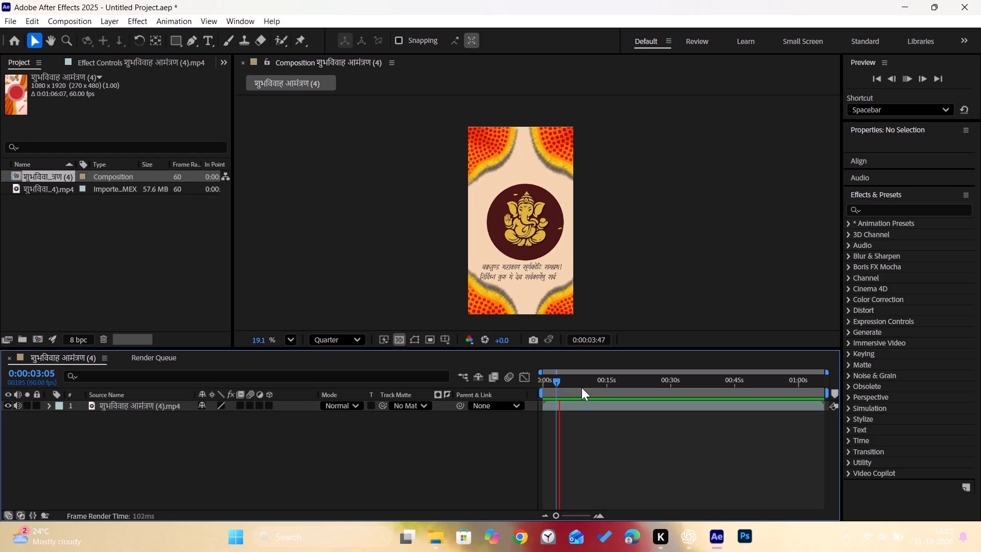
key(space)
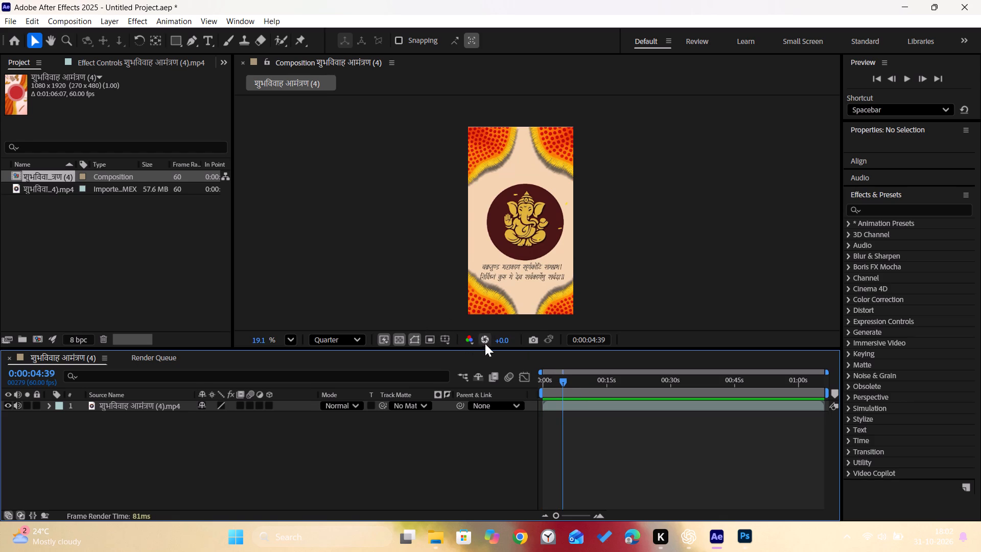
click(537, 339)
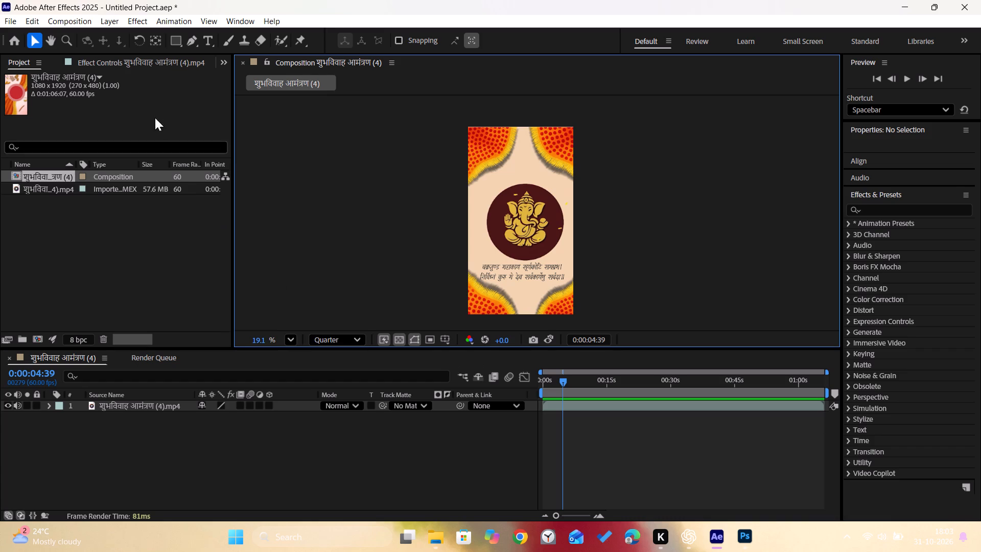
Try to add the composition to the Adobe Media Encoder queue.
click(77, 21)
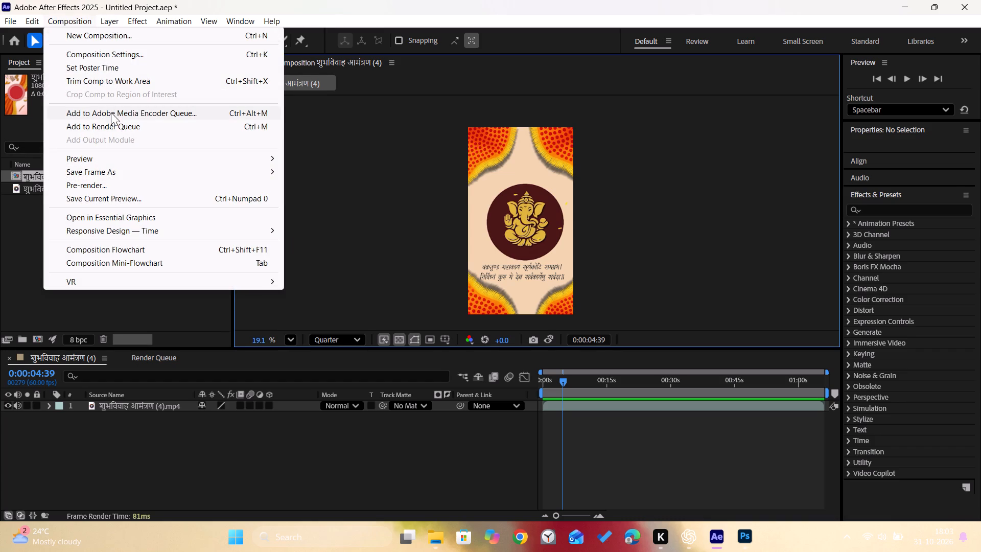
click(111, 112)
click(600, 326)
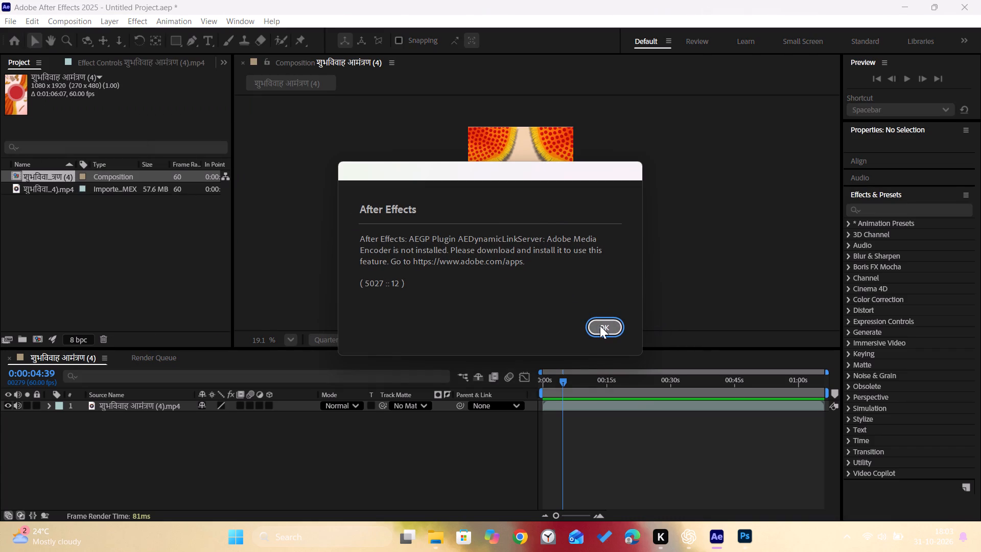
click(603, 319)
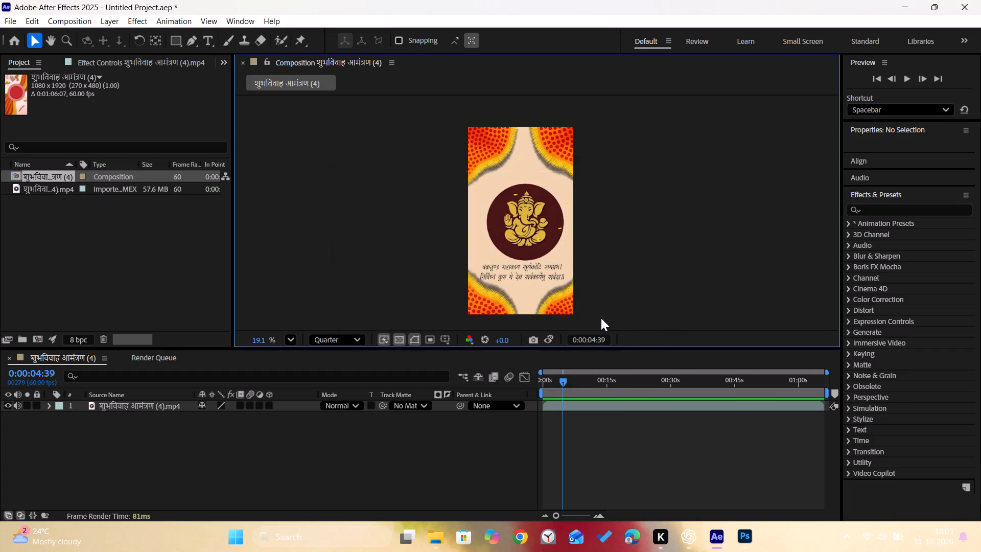
Save the current frame as Photoshop layers named शुभविवाह आमंत्रण (4) in its own folder on New Volume (D:).
click(55, 17)
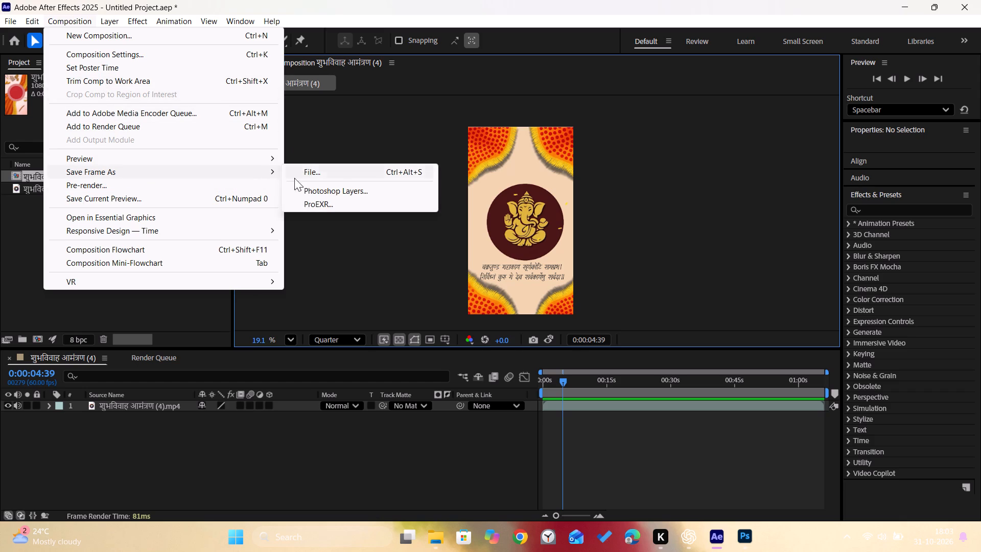
click(314, 193)
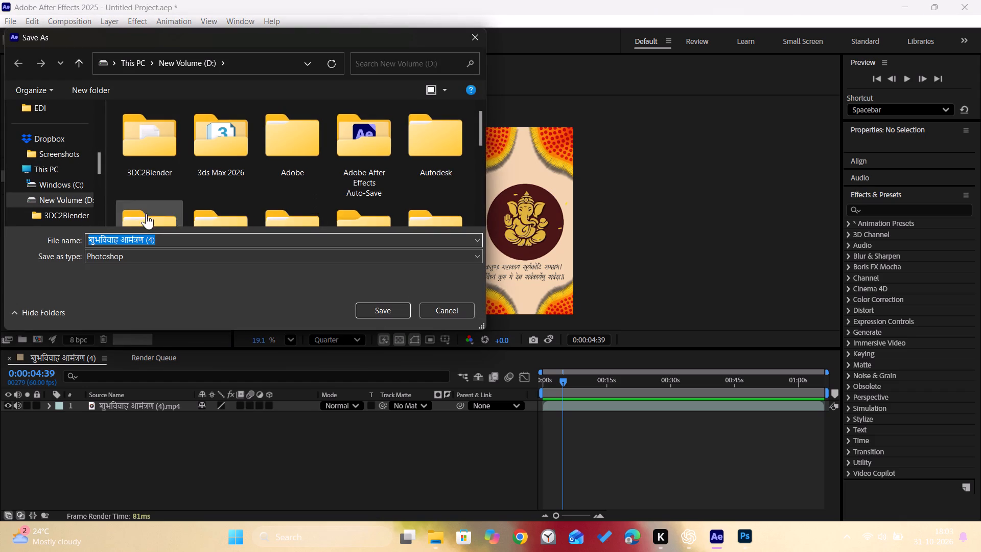
scroll(193, 182, down, 3)
scroll(193, 182, up, 1)
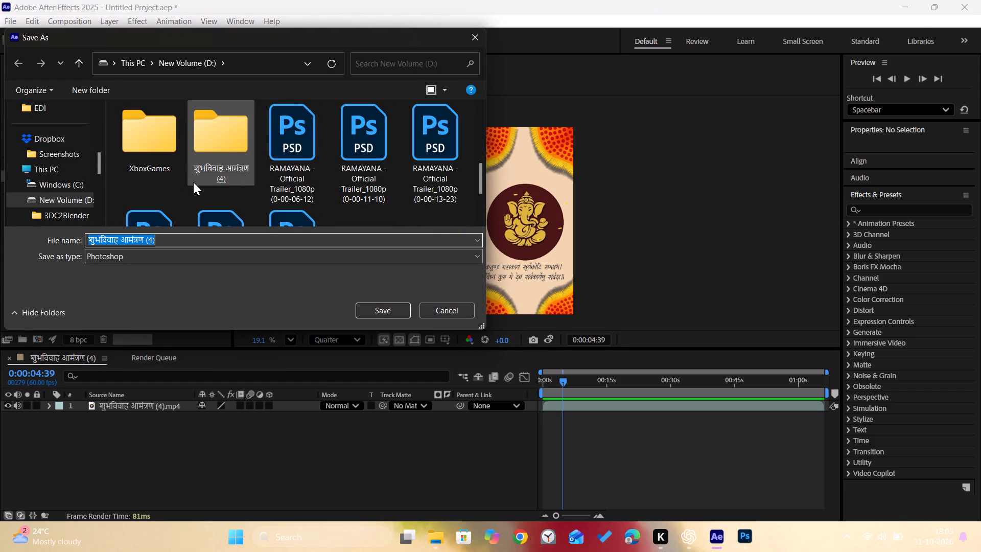
scroll(193, 182, down, 1)
scroll(194, 181, up, 2)
scroll(221, 188, down, 1)
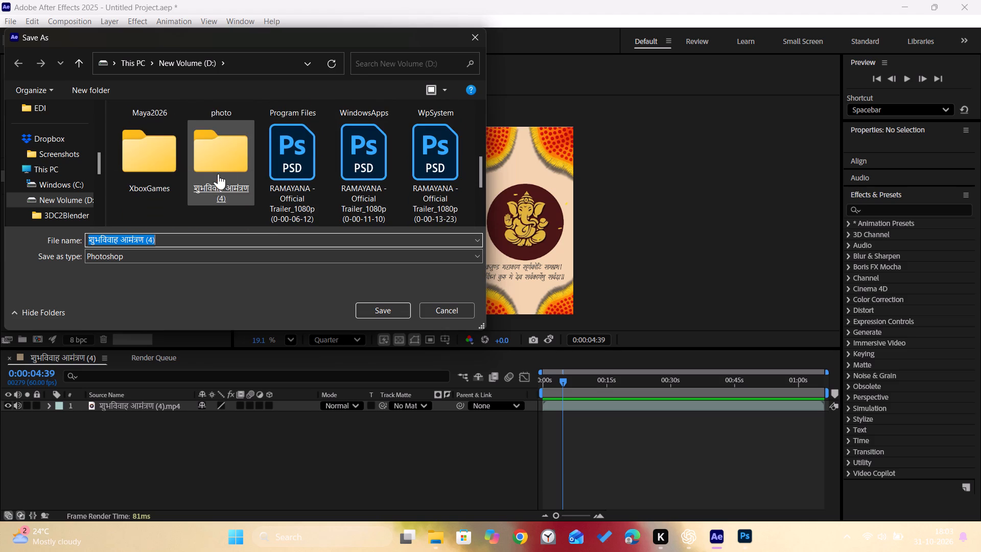
click(218, 173)
click(382, 308)
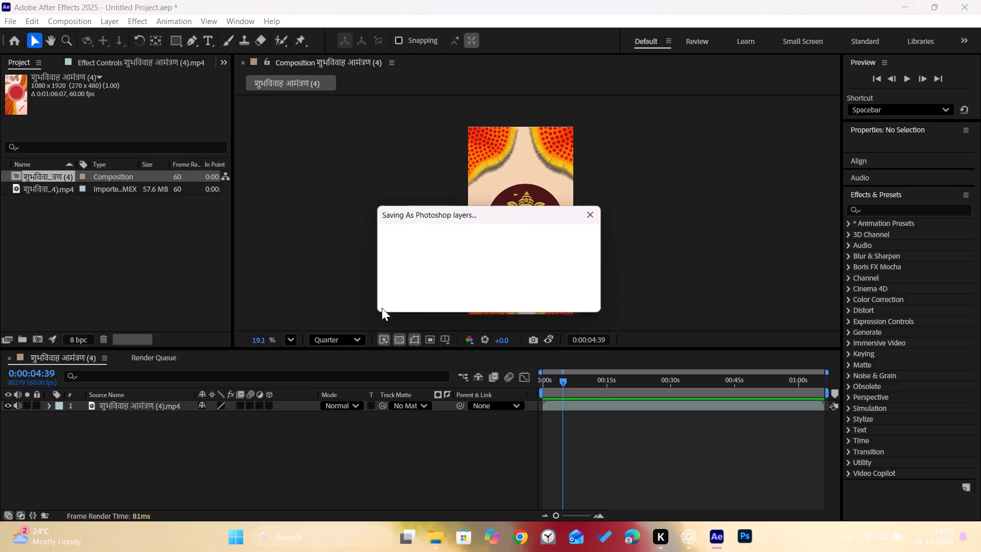
Open the saved शुभविवाह आमंत्रण (4) PSD from File Explorer in Photoshop and deselect its layer.
click(437, 541)
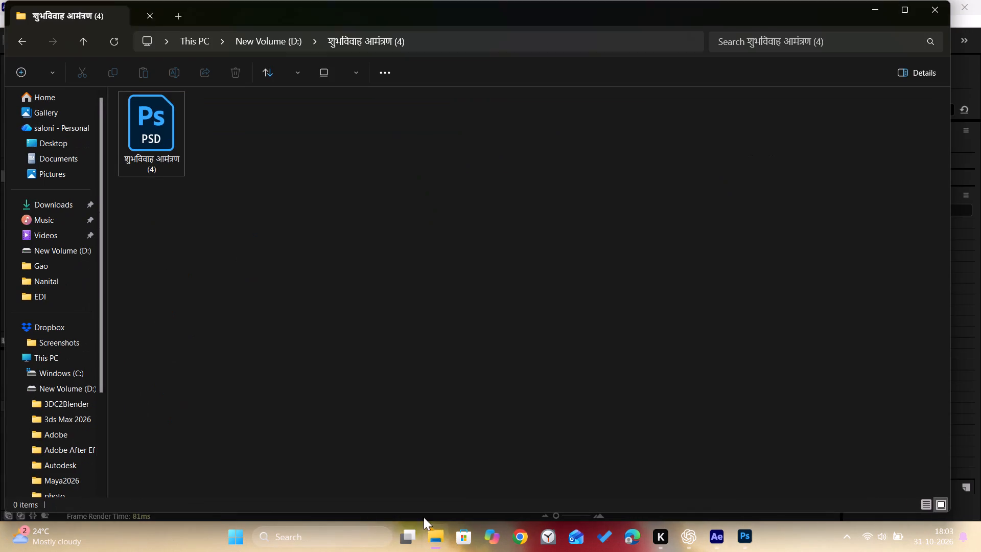
click(143, 141)
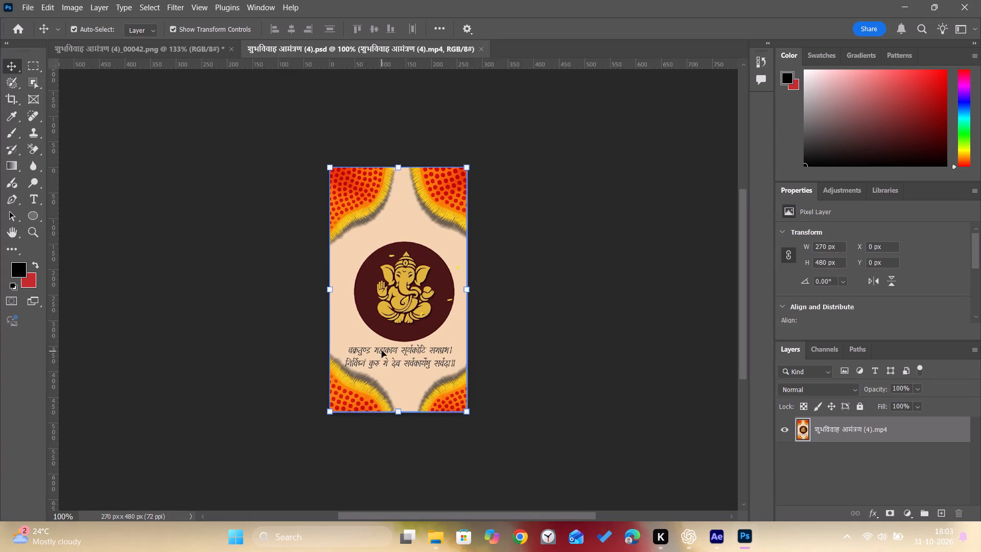
click(382, 351)
click(698, 345)
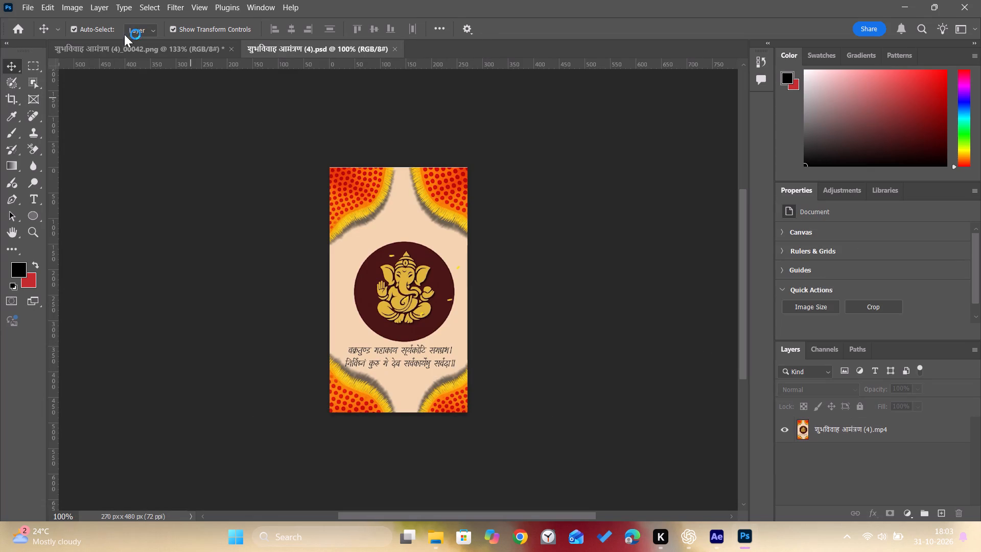
Export the Ganesha frame as a 270 by 480 px PNG named 2 to the Downloads folder.
click(29, 9)
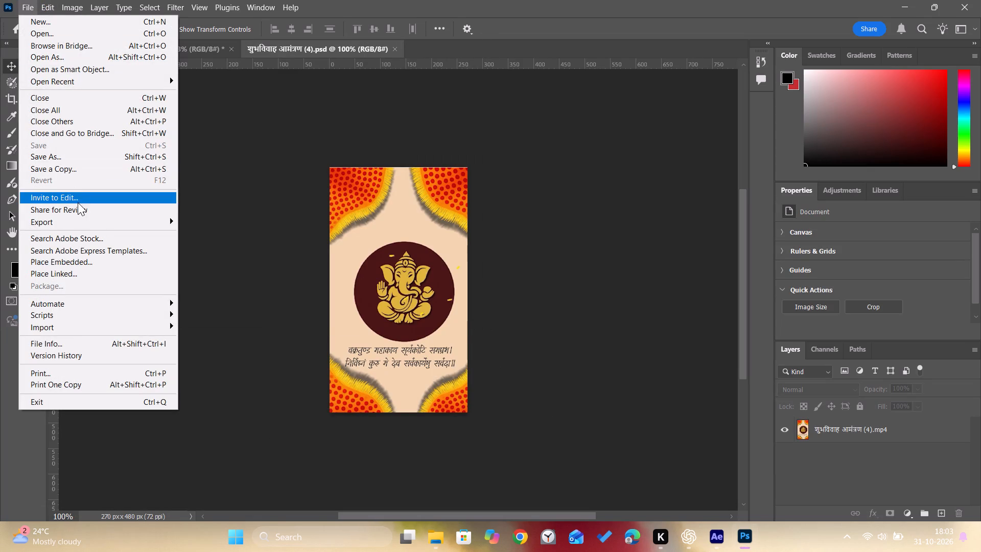
click(85, 219)
click(244, 233)
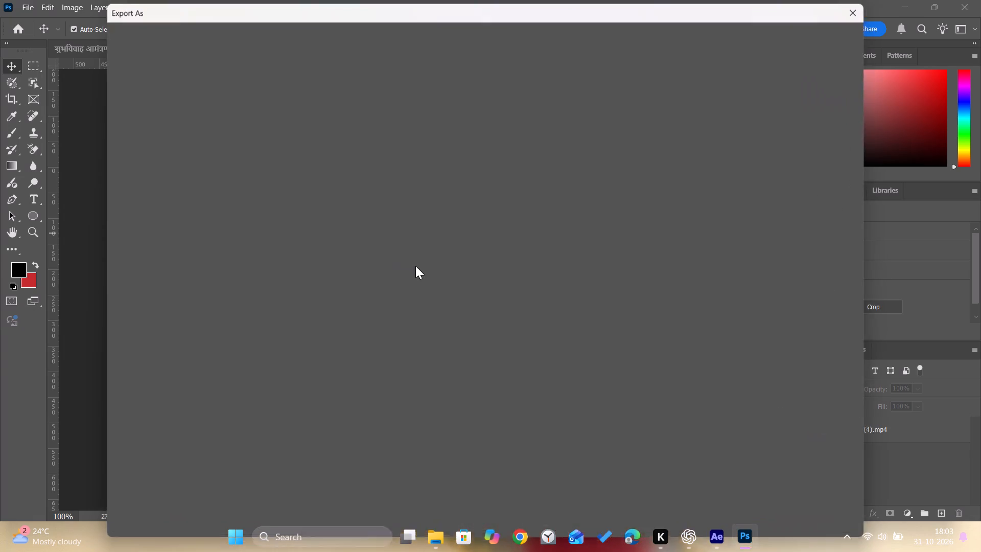
click(827, 512)
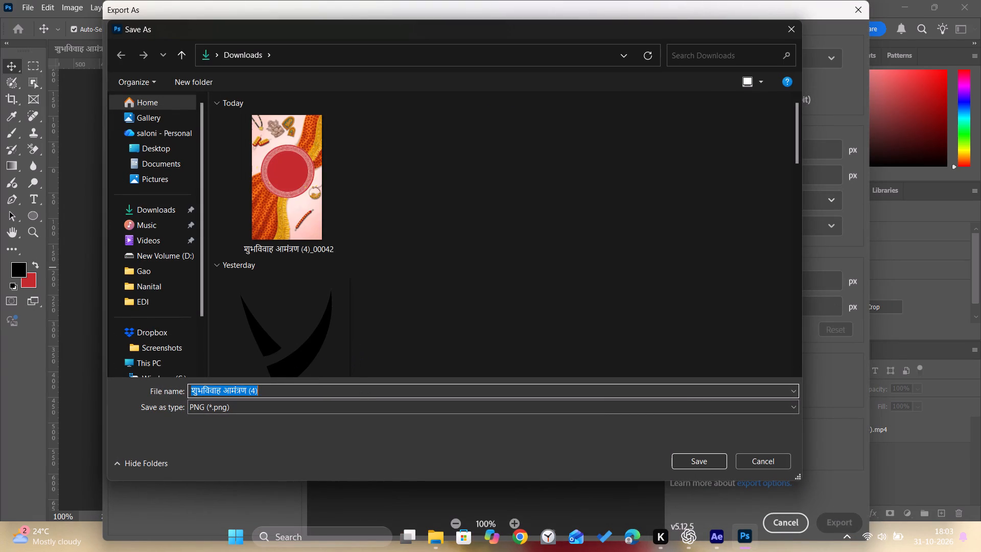
key(2)
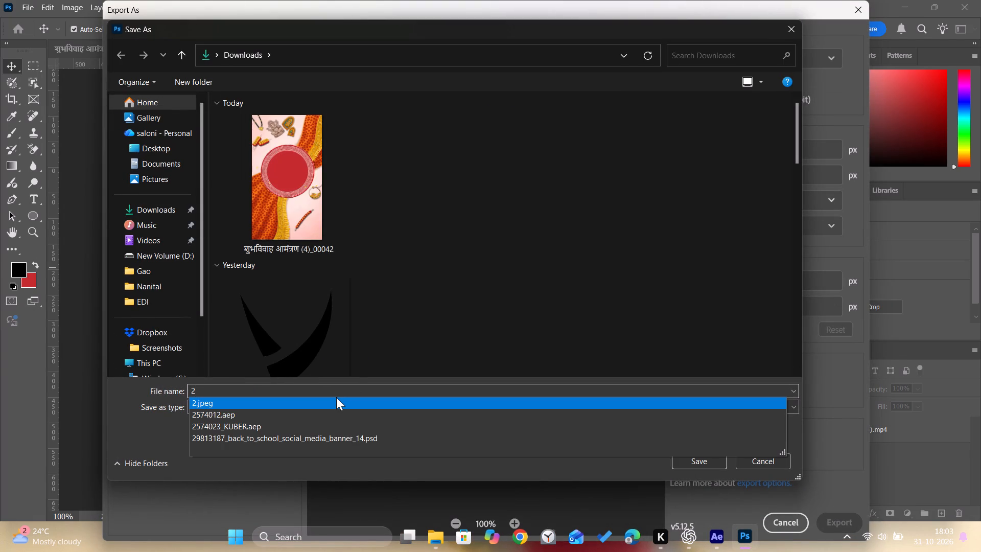
click(401, 355)
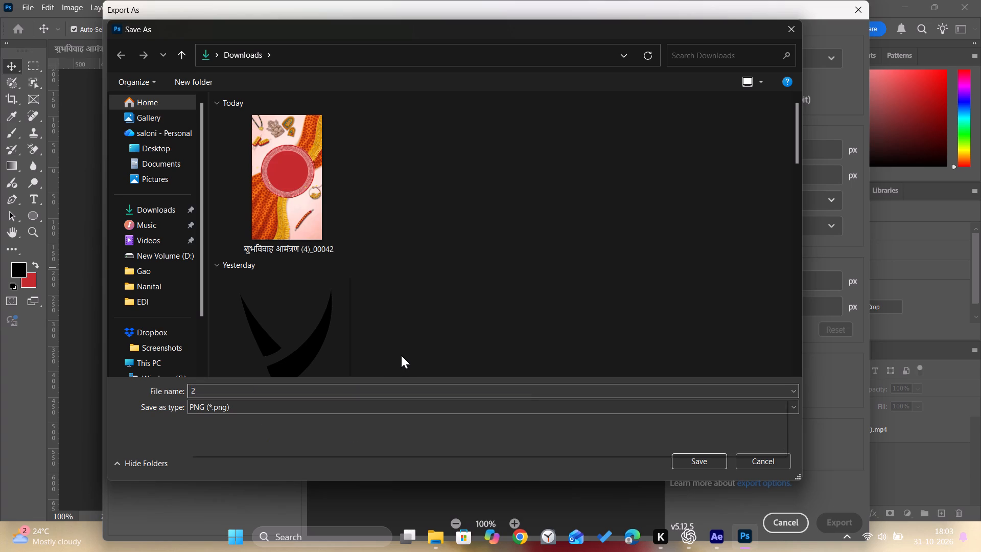
click(711, 466)
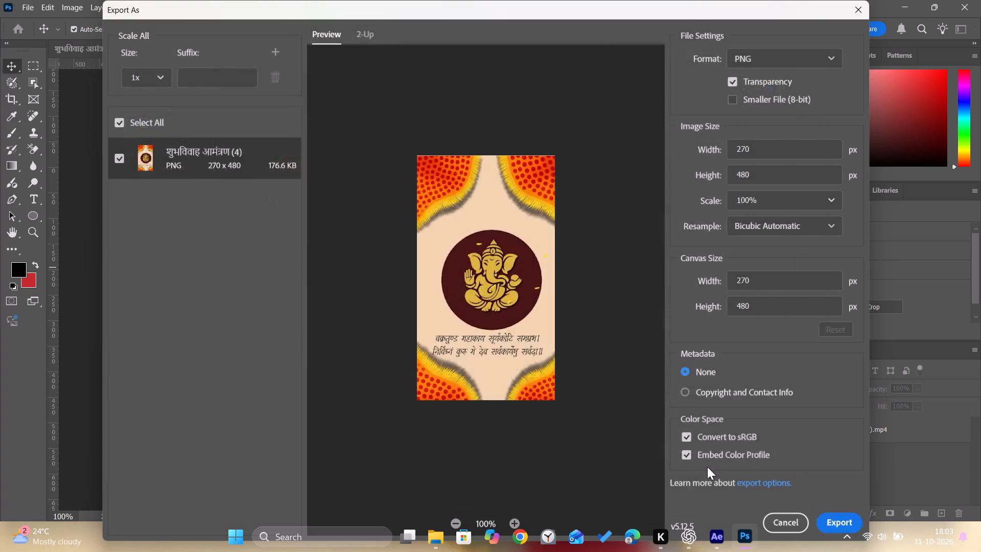
In File Explorer's Downloads folder, rename the शुभविवाह आमंत्रण (4)_00042 image as 1.
click(427, 541)
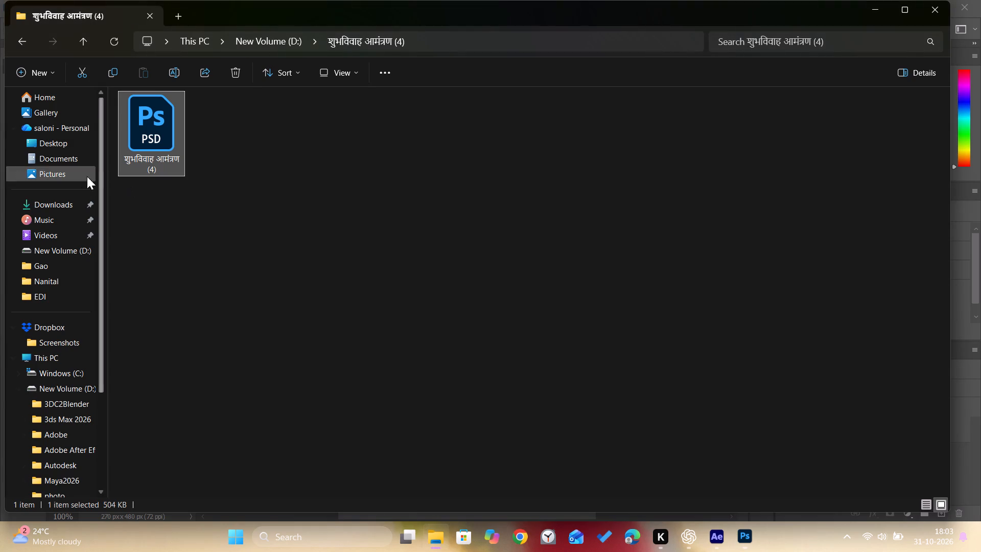
click(61, 205)
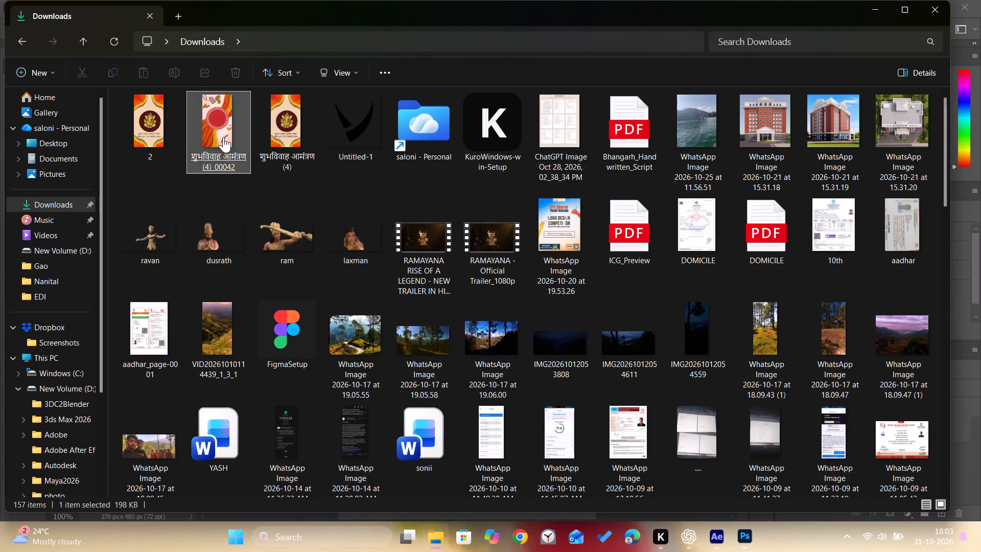
click(176, 74)
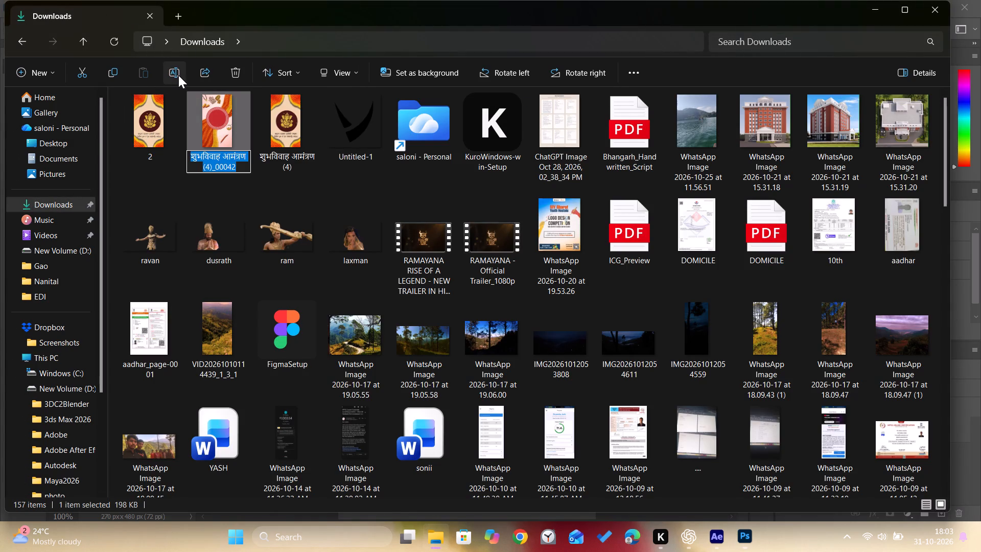
key(1)
key(Return)
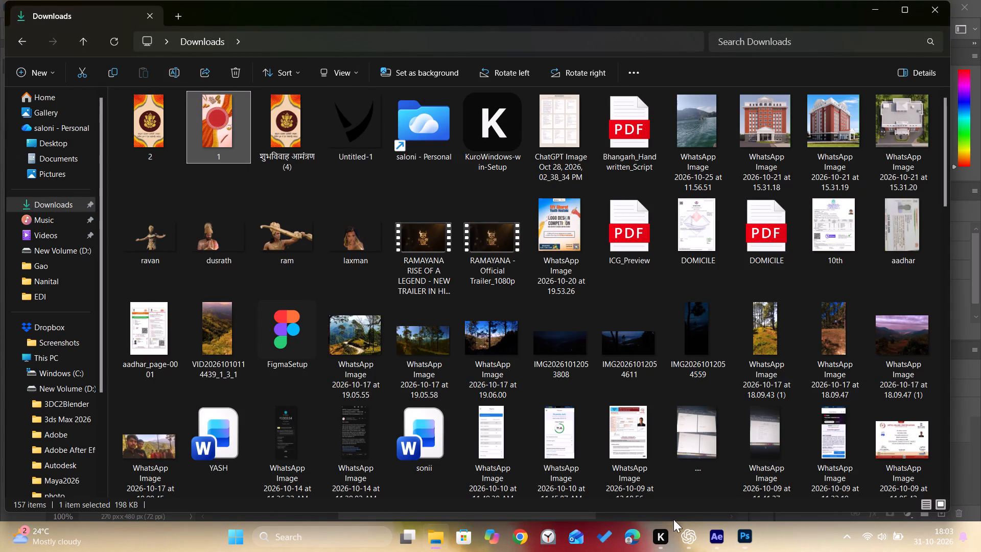
Switch to After Effects, play the composition preview up to 0:00:06:32 and take a snapshot of that frame.
click(720, 538)
key(space)
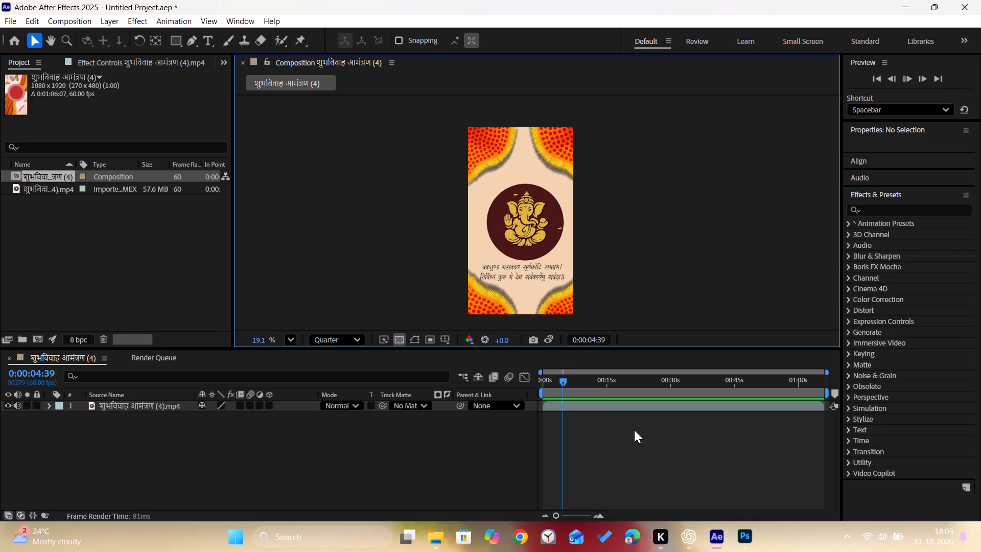
key(space)
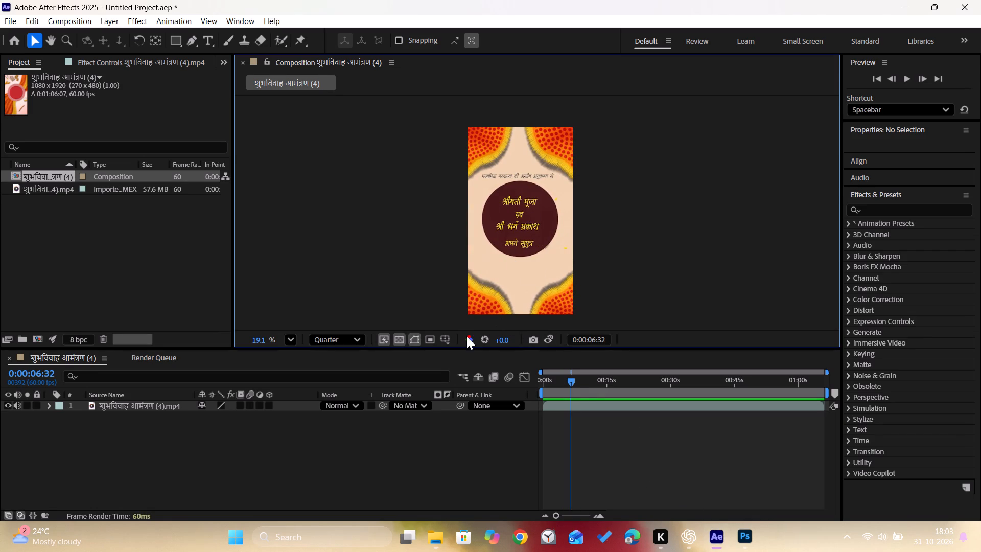
click(528, 337)
Save the 0:00:06:32 frame as Photoshop layers, replacing the existing शुभविवाह आमंत्रण (4) PSD.
click(78, 22)
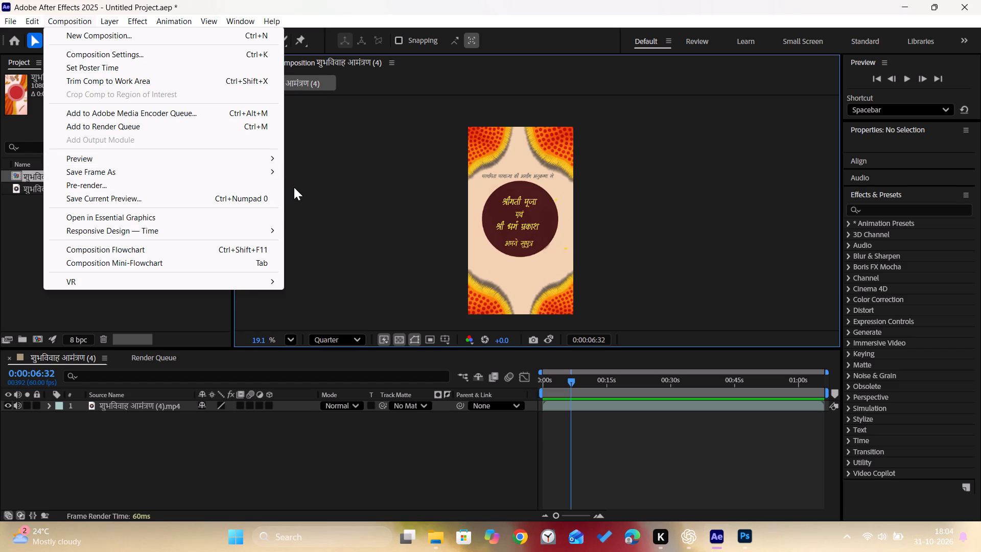
click(309, 188)
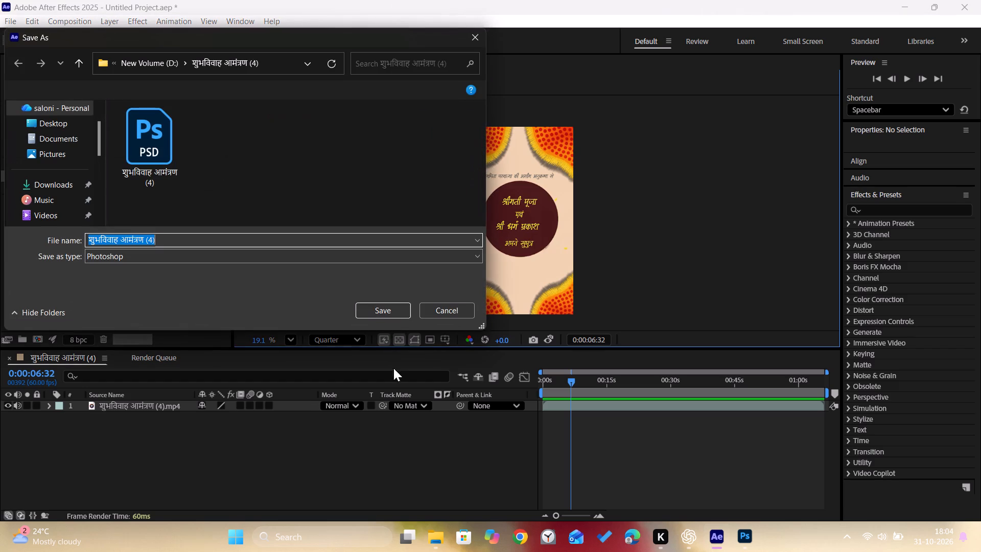
click(377, 310)
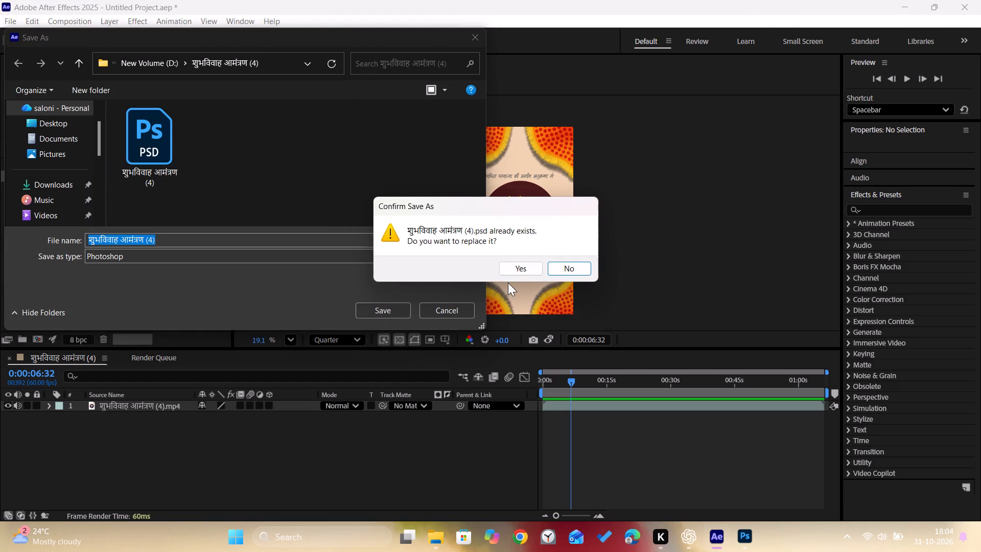
click(531, 271)
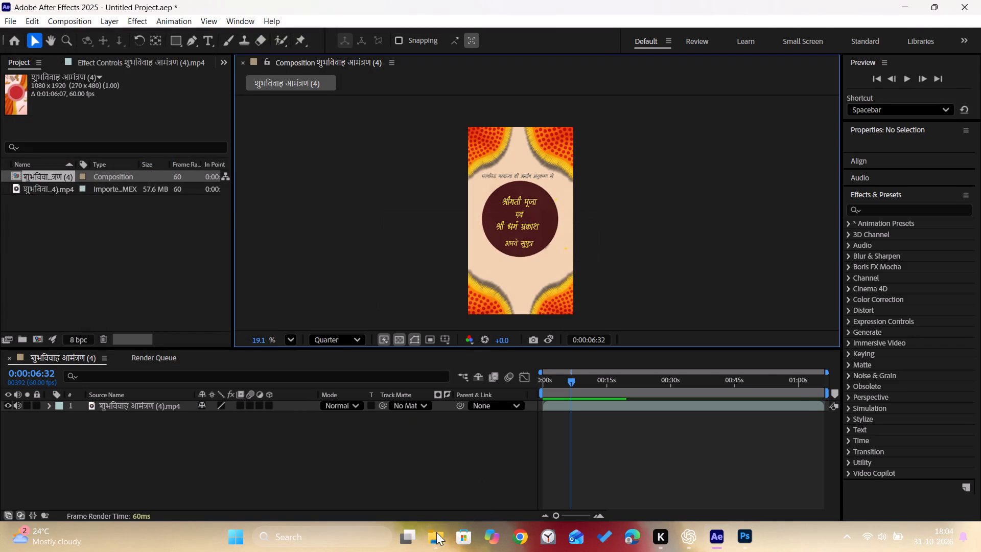
Open the replaced PSD from its folder on New Volume (D:) in Photoshop, updating the open document, and deselect its layer.
click(431, 535)
scroll(62, 370, down, 4)
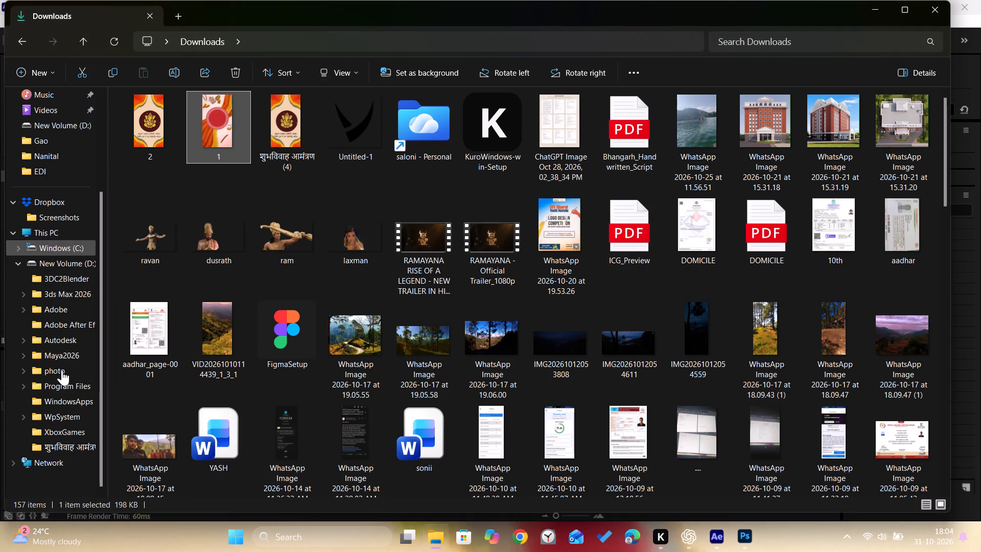
click(76, 442)
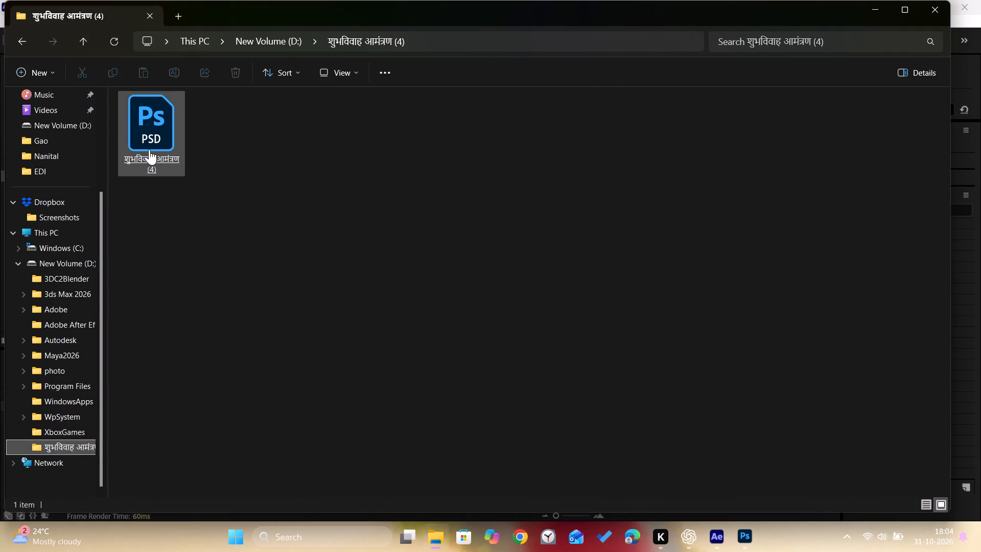
click(149, 148)
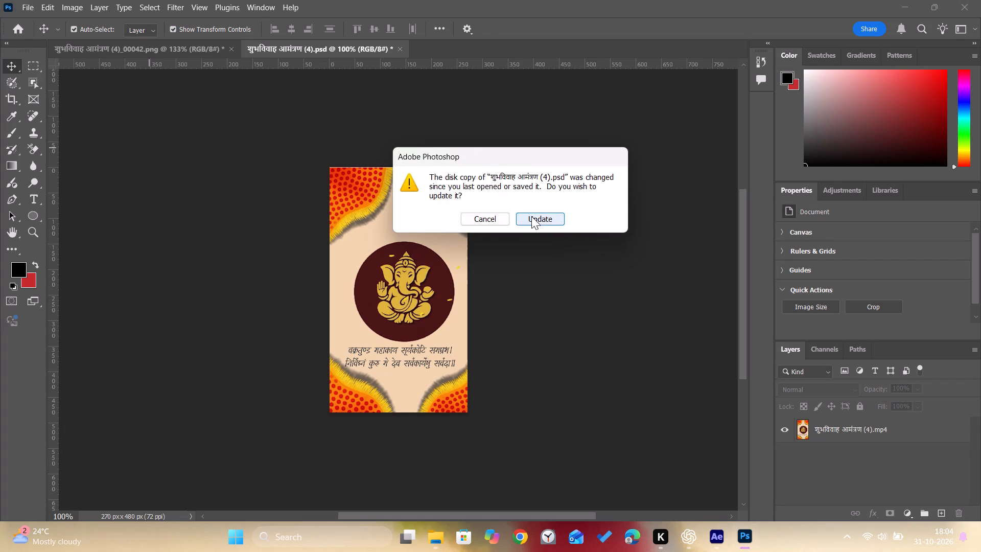
click(531, 216)
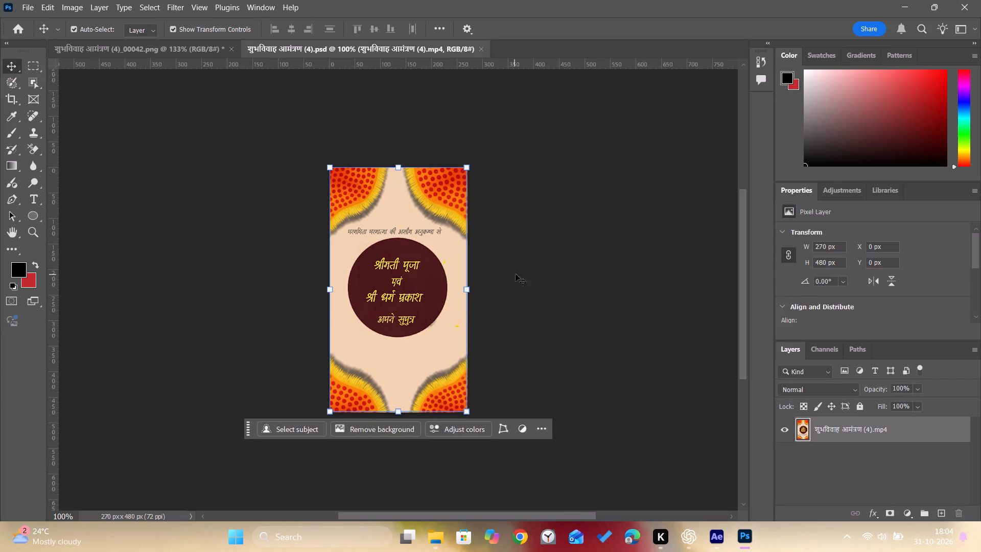
click(529, 269)
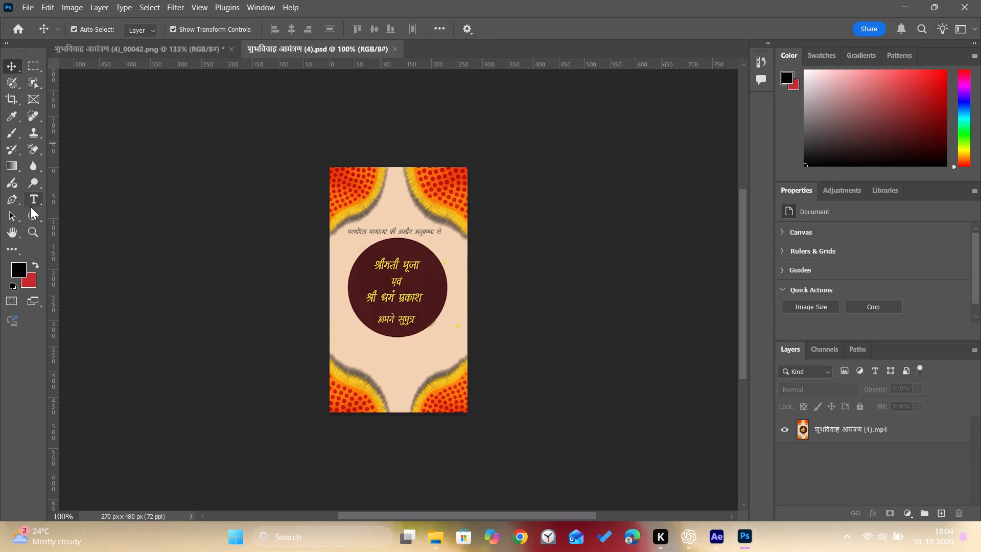
Draw a red-filled circle of about 170 by 170 px over the yellow lettering in the dark maroon circle.
click(39, 219)
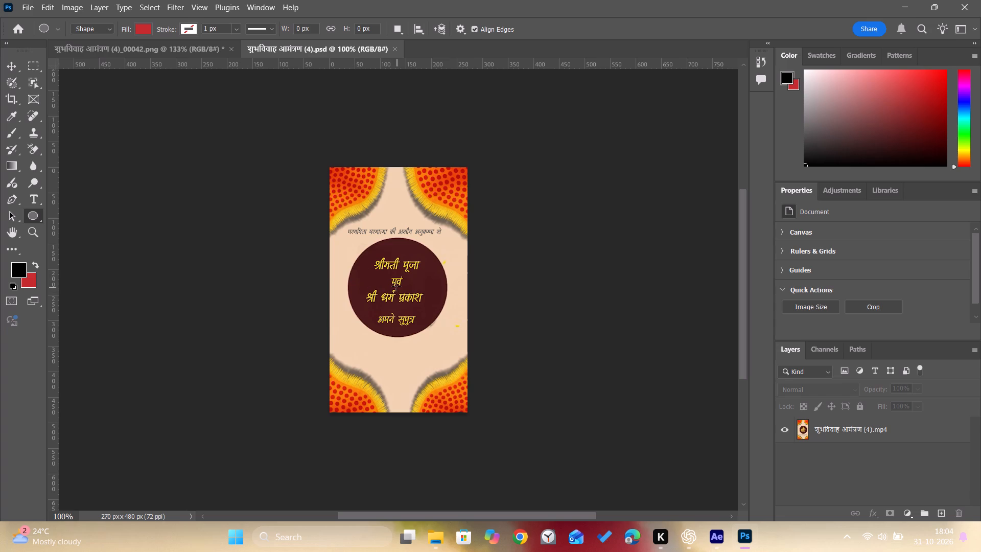
drag(395, 287, 415, 301)
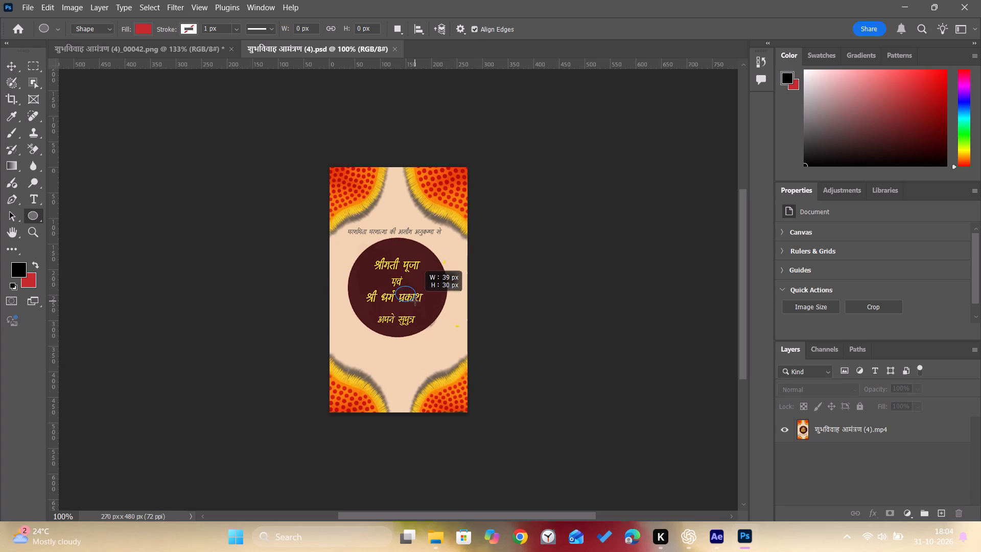
drag(415, 301, 452, 328)
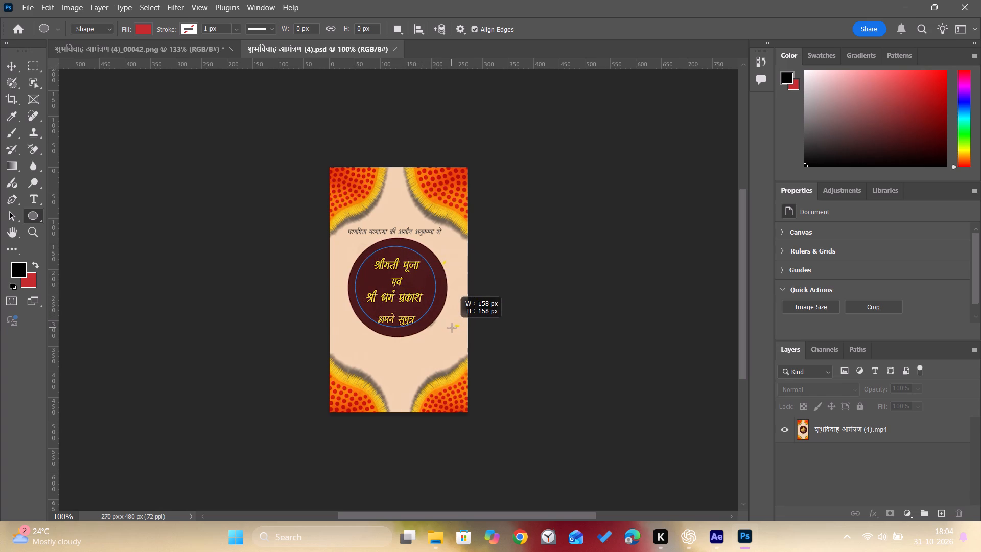
drag(452, 328, 455, 330)
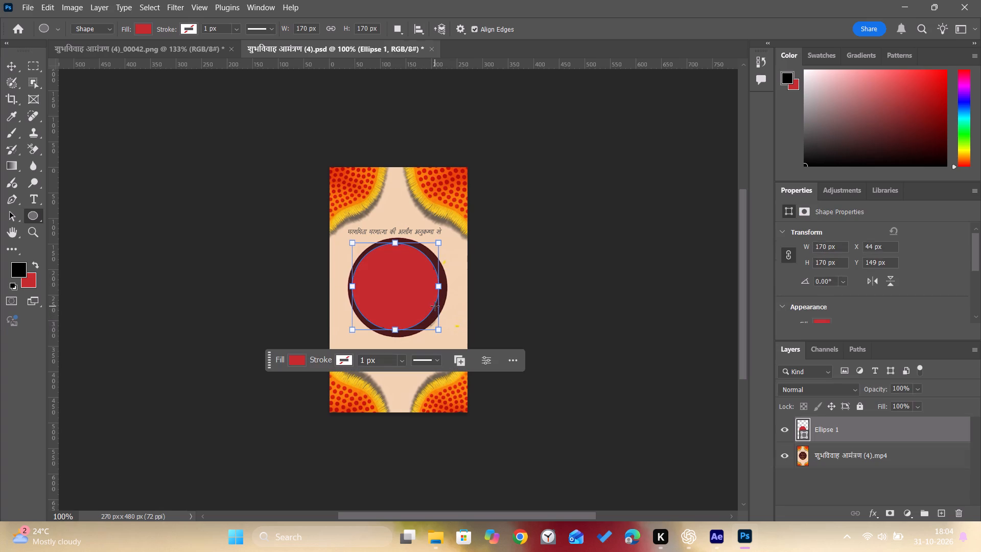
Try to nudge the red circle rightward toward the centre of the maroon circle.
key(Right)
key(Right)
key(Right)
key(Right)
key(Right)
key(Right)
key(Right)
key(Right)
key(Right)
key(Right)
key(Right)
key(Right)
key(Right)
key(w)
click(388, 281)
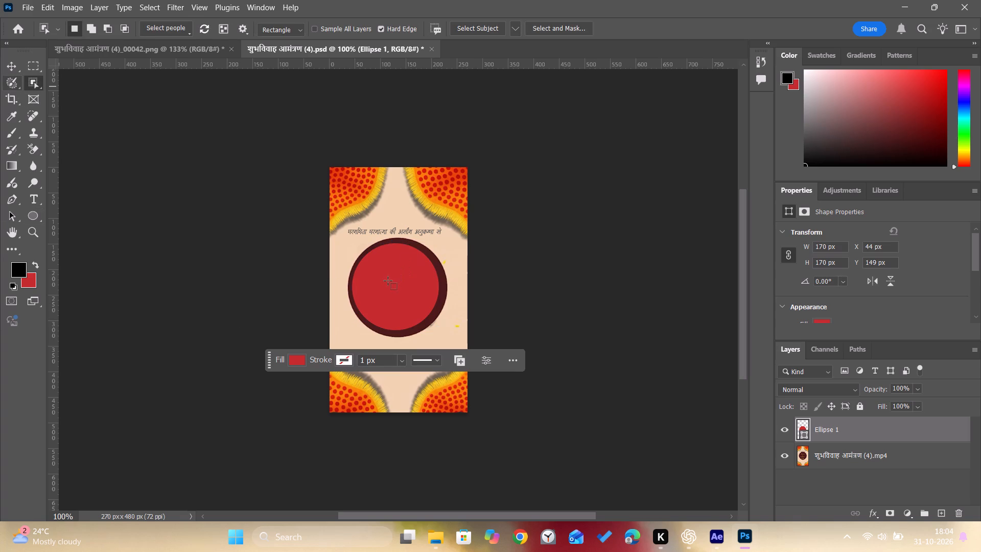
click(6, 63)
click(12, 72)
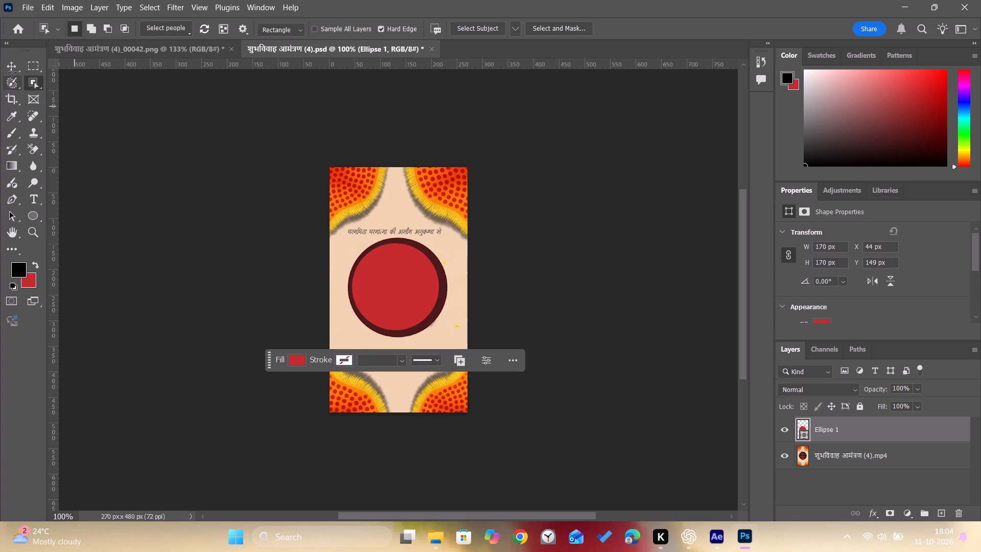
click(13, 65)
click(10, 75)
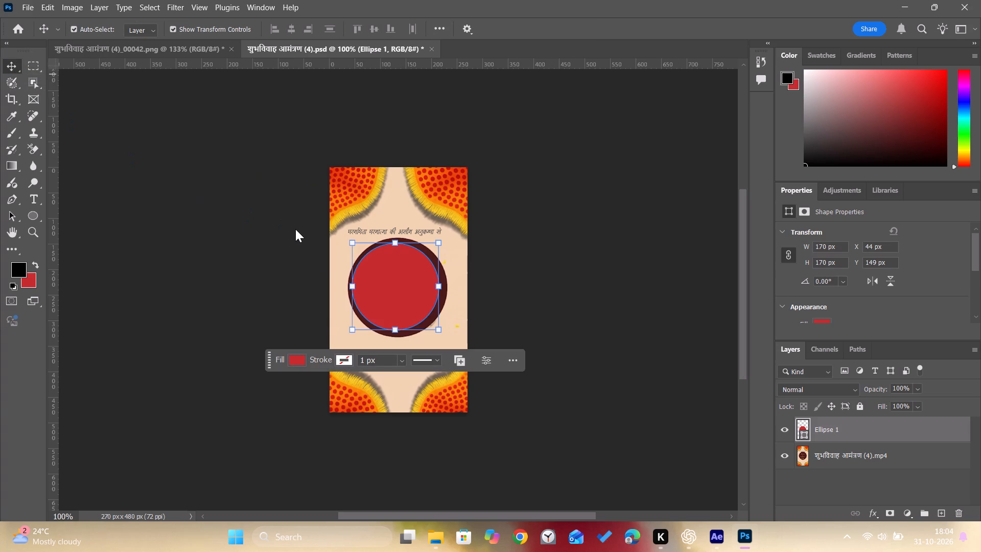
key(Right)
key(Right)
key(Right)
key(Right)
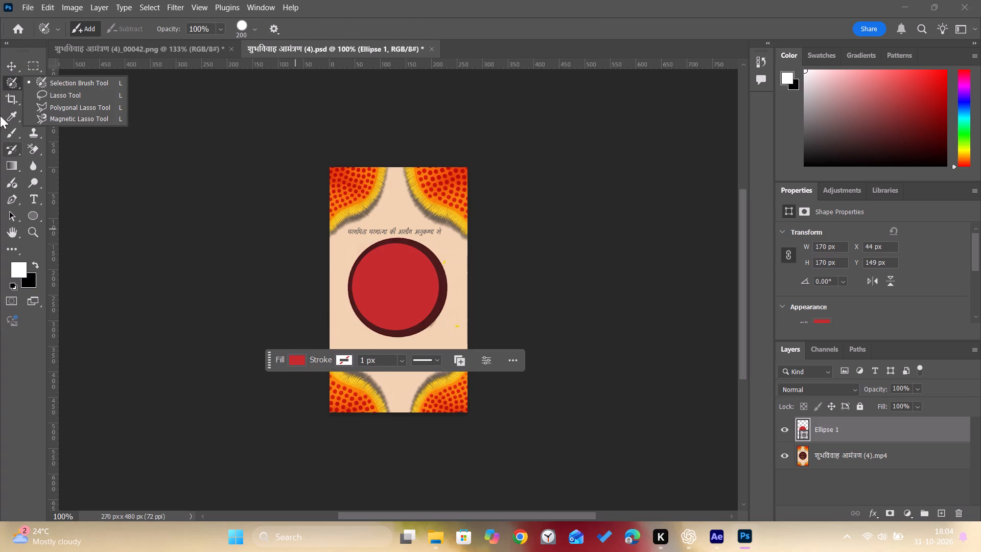
Nudge the red circle to X 48 px, Y 150 px so it sits centred within the maroon circle.
click(9, 69)
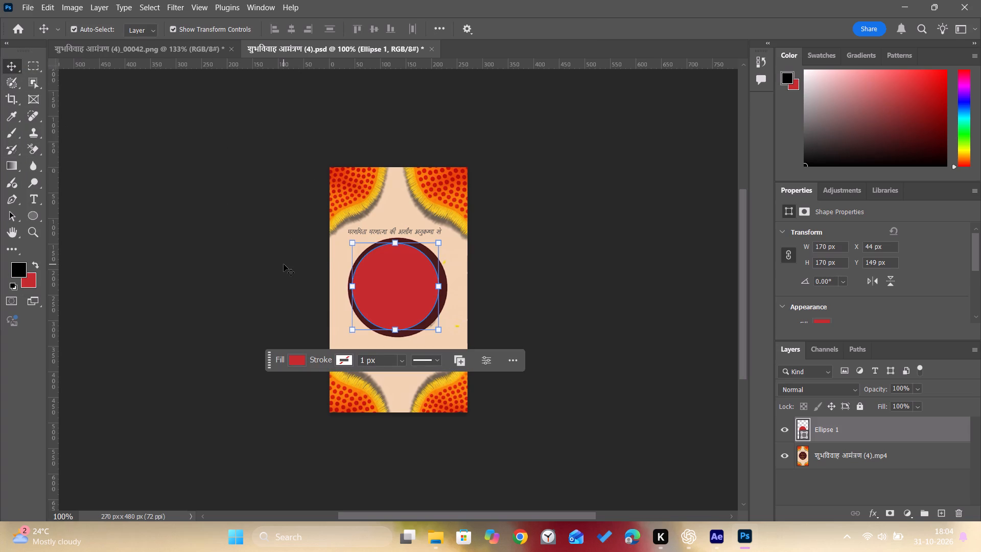
key(Right)
key(Right)
key(Right)
key(Right)
key(Right)
key(Down)
key(Left)
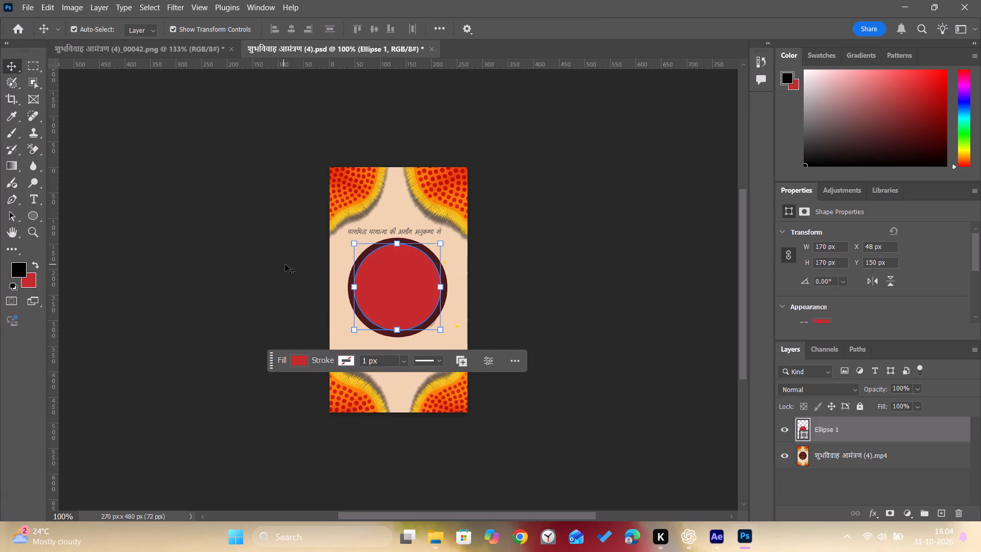
Recolour the red circle with maroon #4d1a1d sampled from the surrounding ring, and deselect it.
click(21, 266)
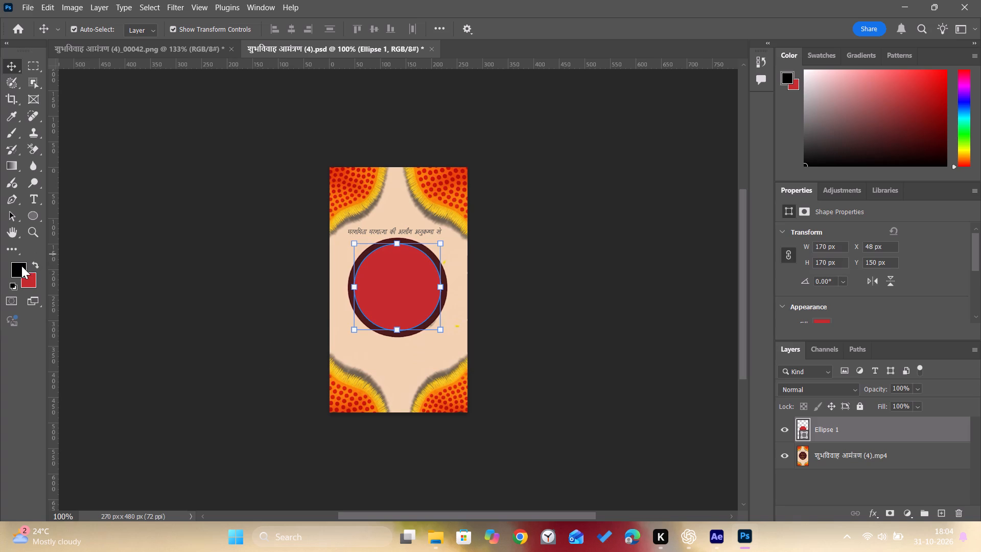
click(353, 295)
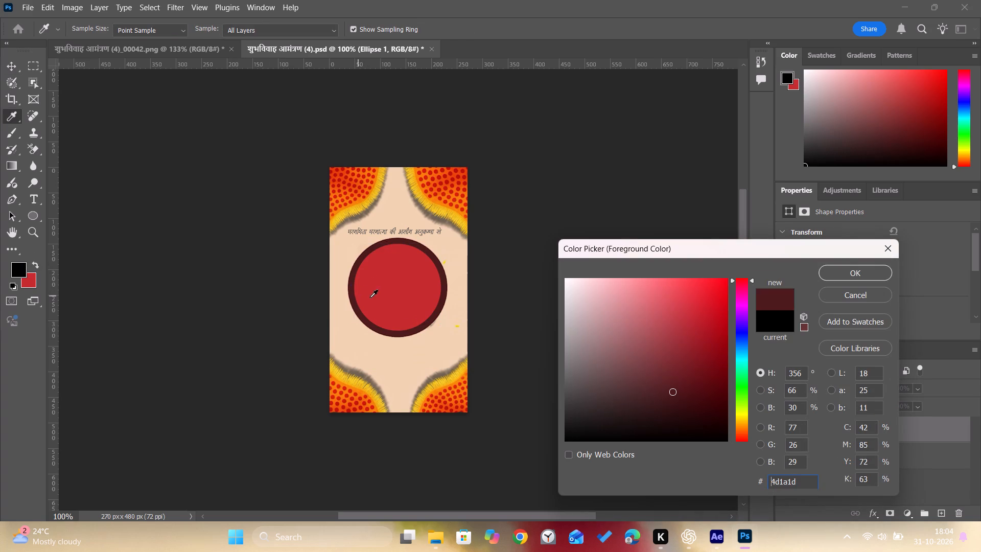
click(840, 274)
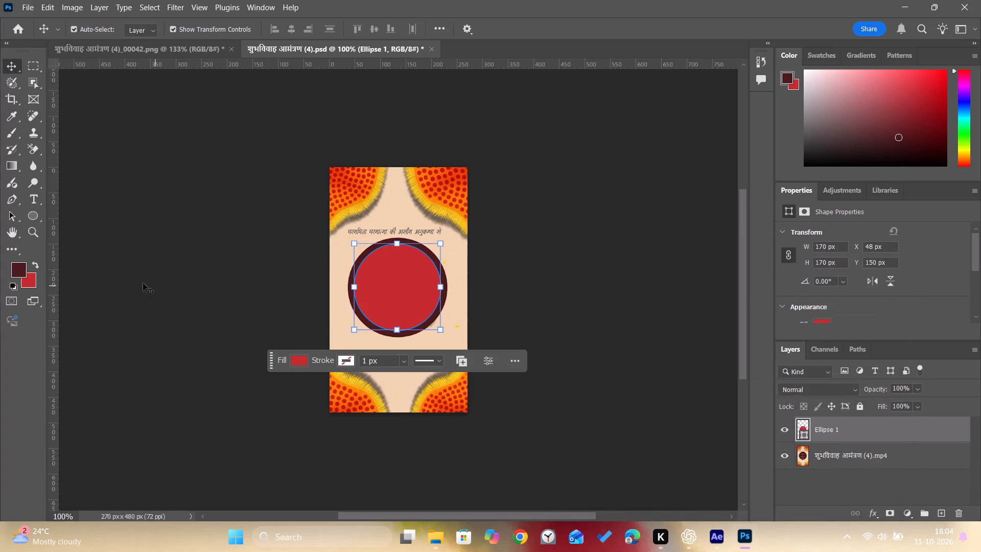
click(300, 364)
click(285, 348)
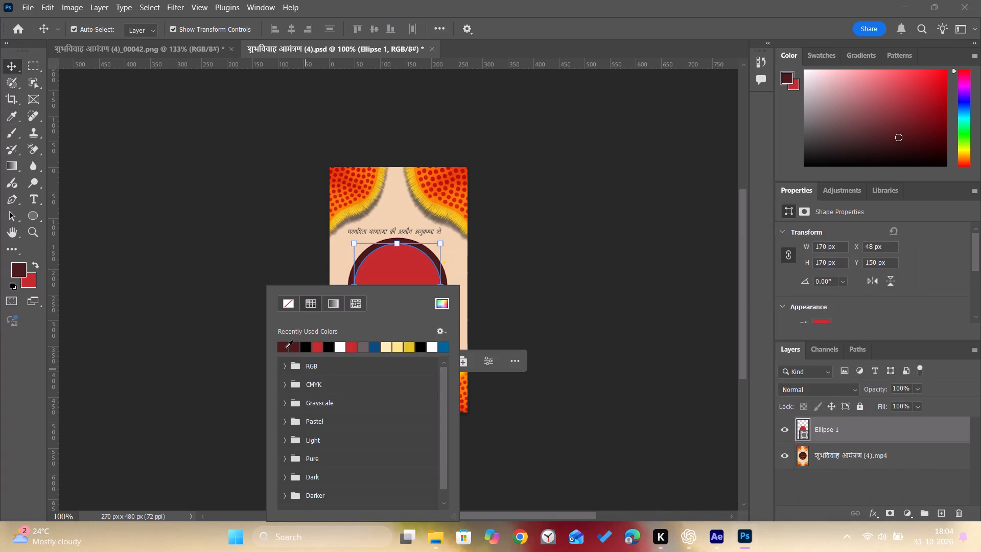
click(508, 262)
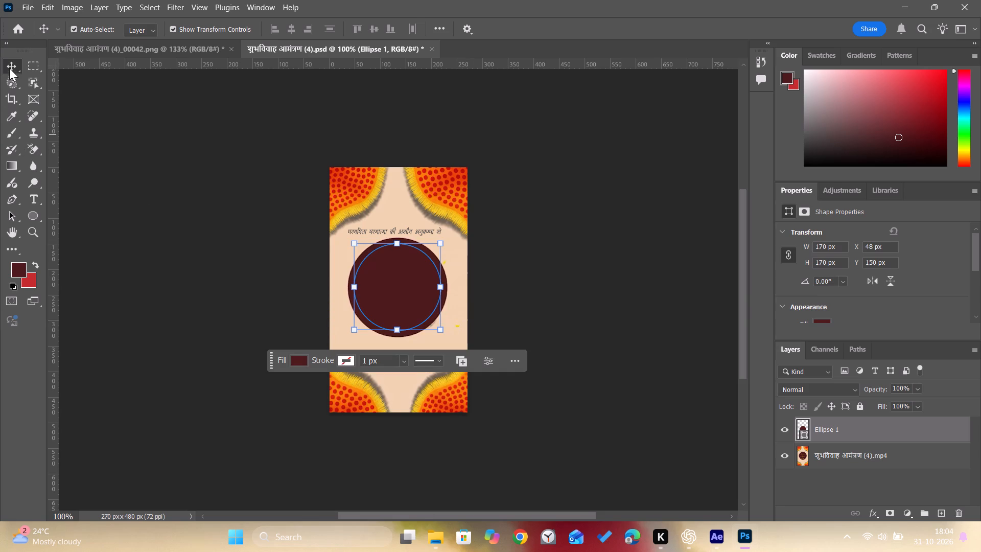
click(150, 189)
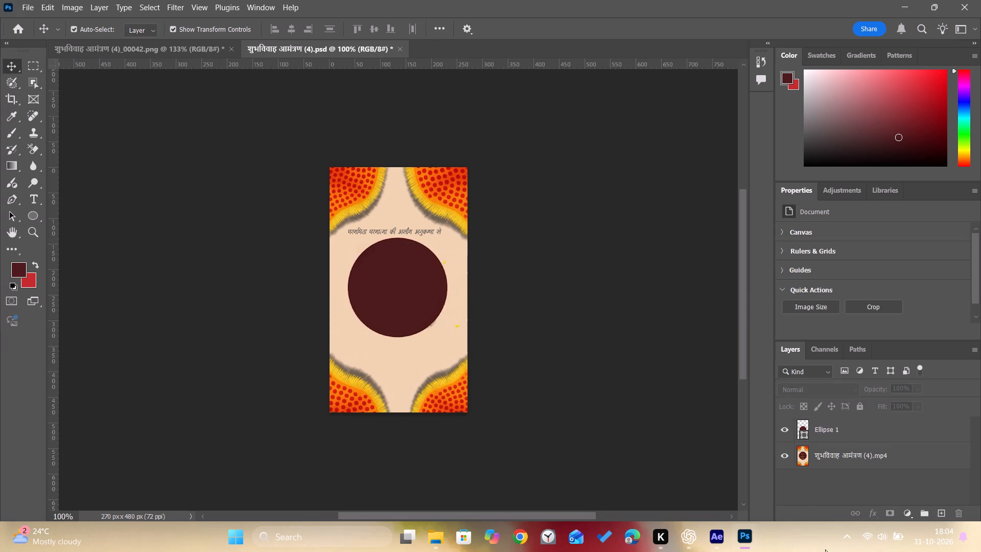
Switch to After Effects and review the invitation footage between about 0:00:03:18 and 0:00:06:38, including the Ganesha scene.
click(720, 537)
key(Left)
key(Left)
key(Left)
key(Left)
key(Left)
key(Left)
key(Left)
key(Left)
key(Left)
key(Left)
key(Left)
key(Left)
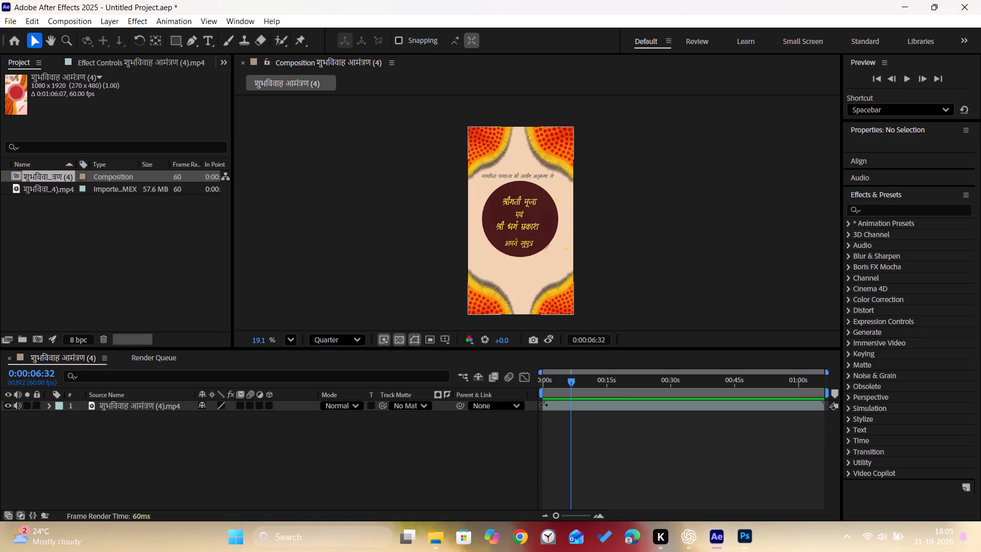
key(Left)
key(Left)
key(Return)
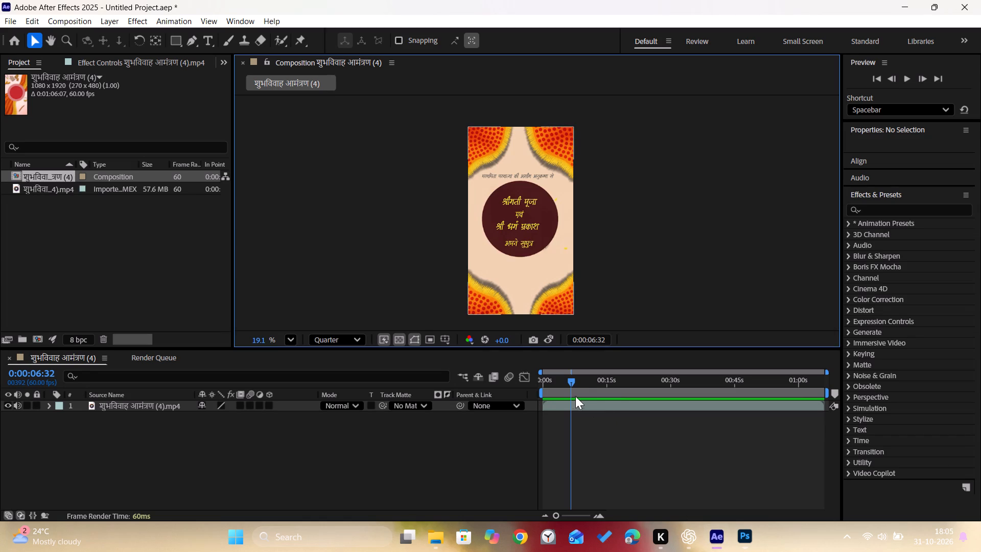
drag(569, 381, 555, 384)
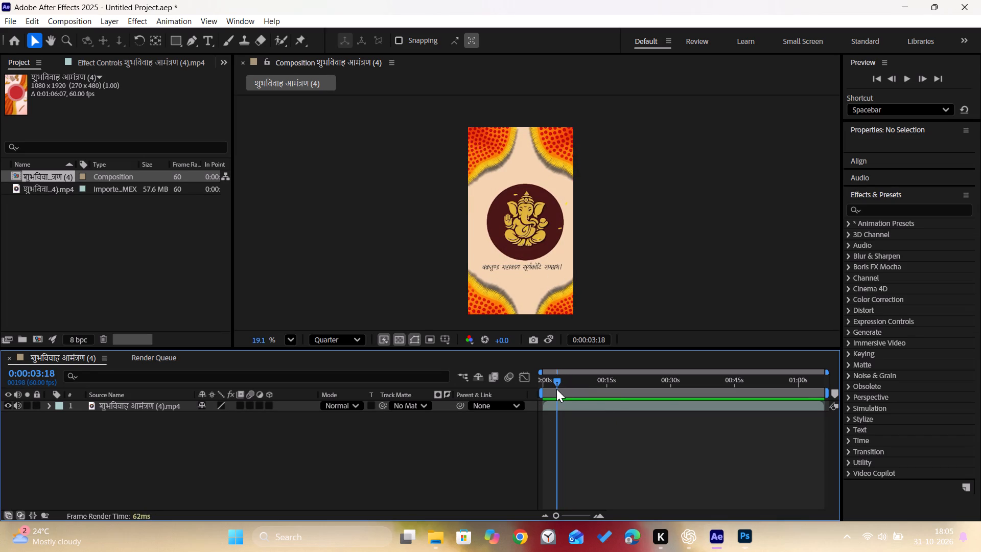
key(space)
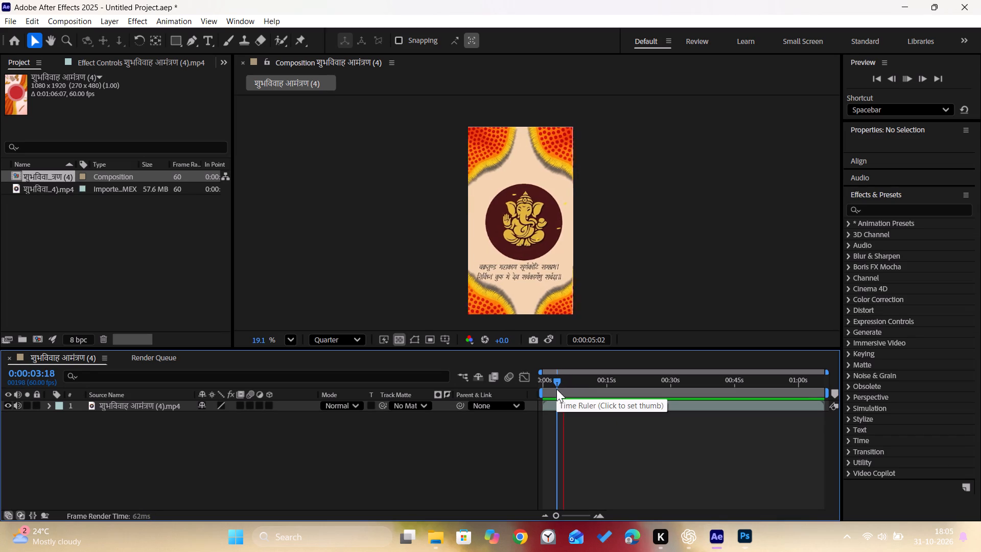
key(space)
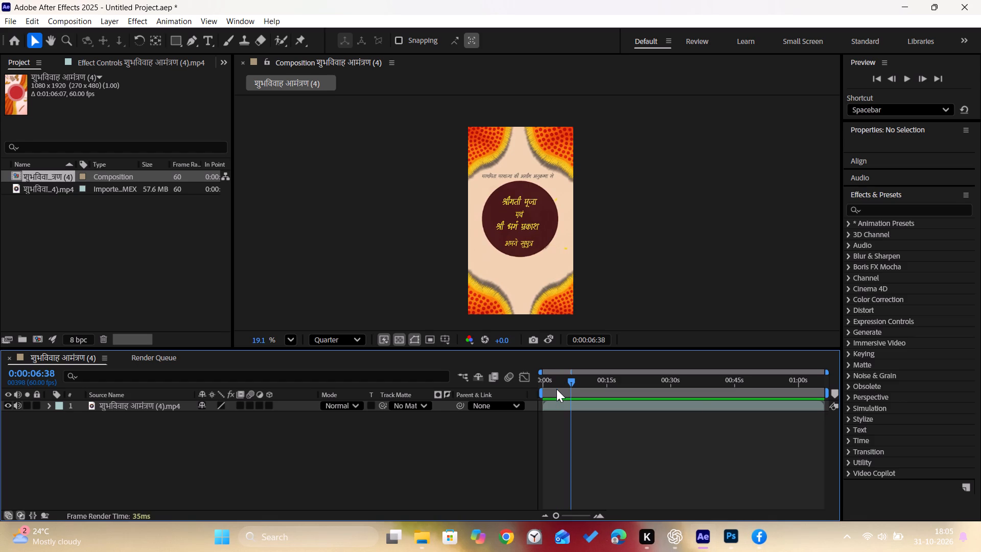
drag(573, 380, 562, 381)
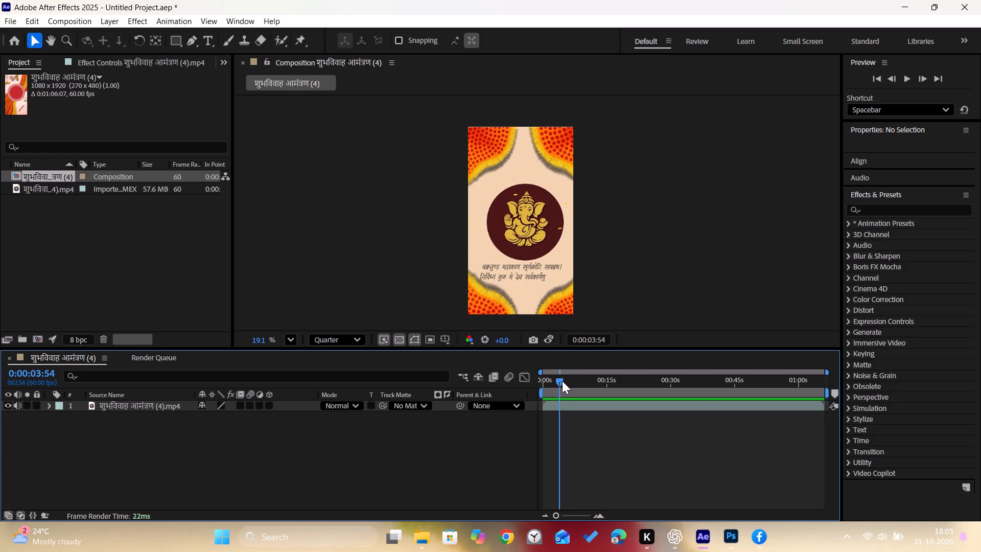
drag(562, 381, 564, 385)
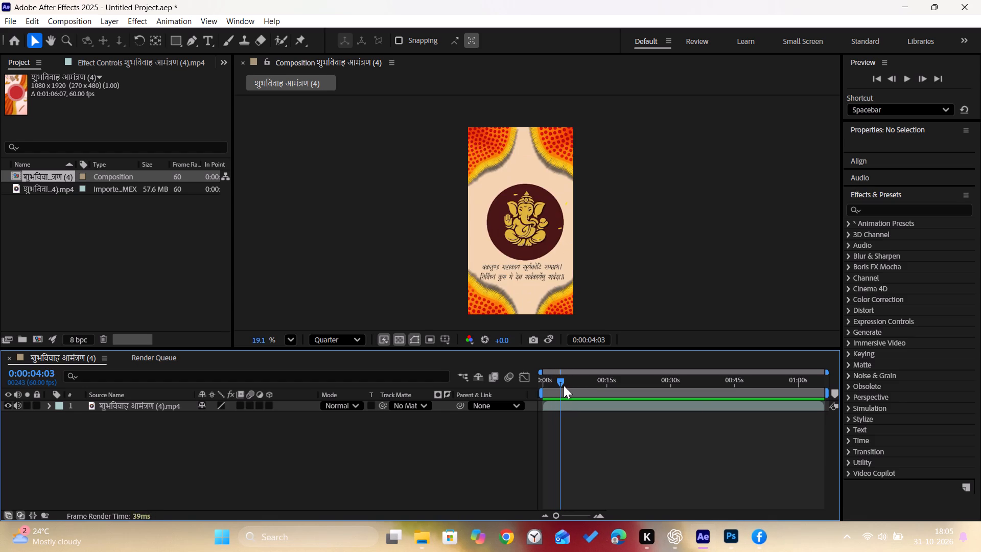
drag(564, 385, 564, 386)
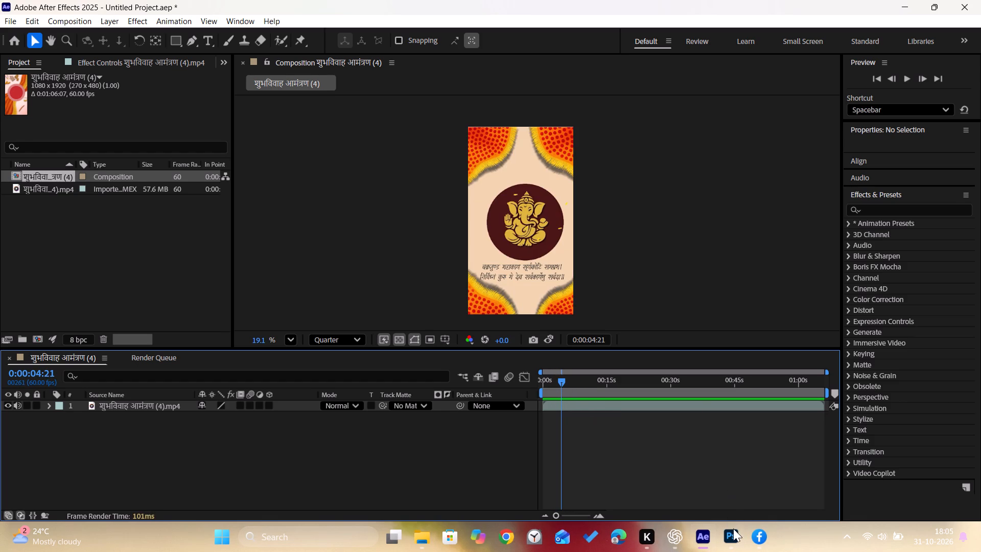
Back in Photoshop, draw a red-filled rectangle of about 188 by 17 px over the Hindi text line above the maroon circle.
click(733, 528)
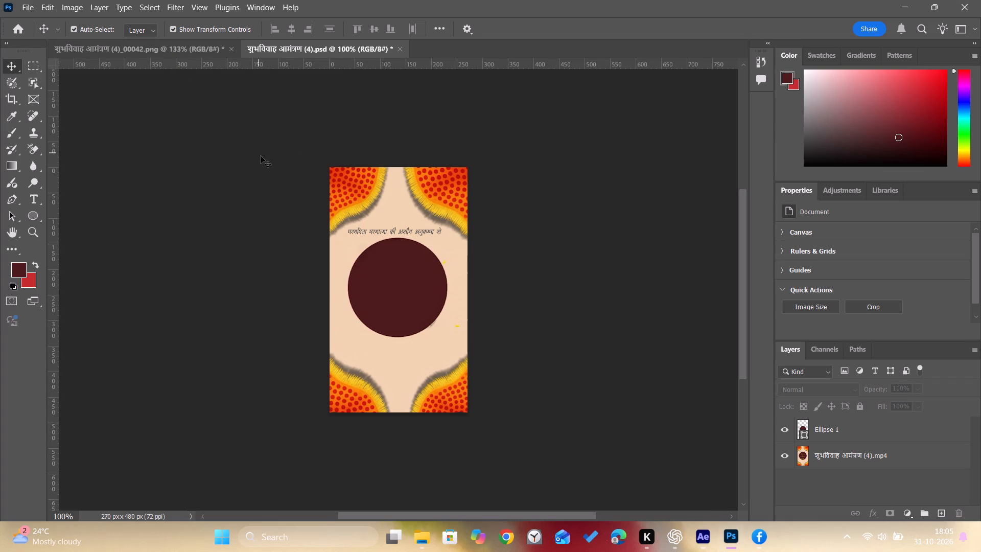
right_drag(32, 219, 47, 222)
right_click(51, 222)
right_click(38, 214)
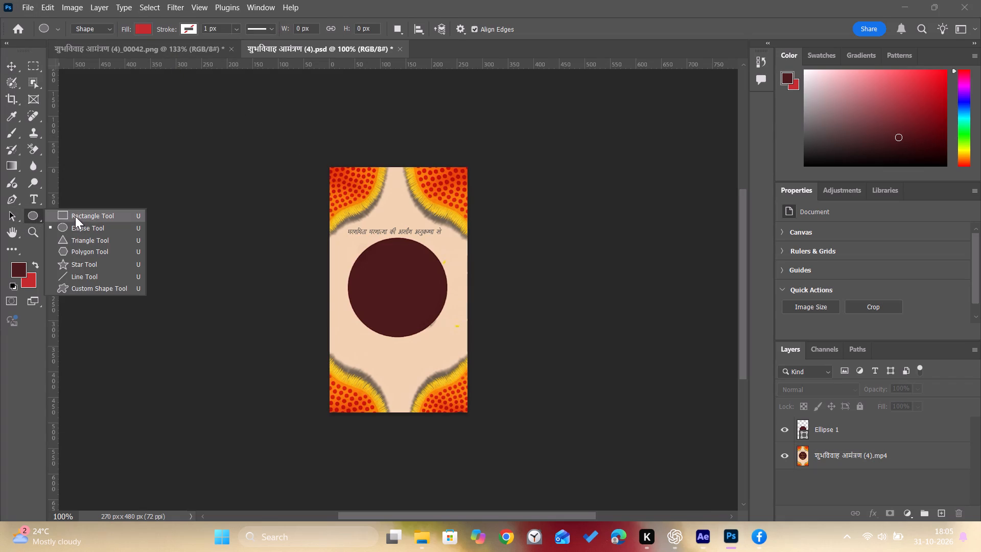
click(75, 216)
alt+scroll(382, 235, up, 4)
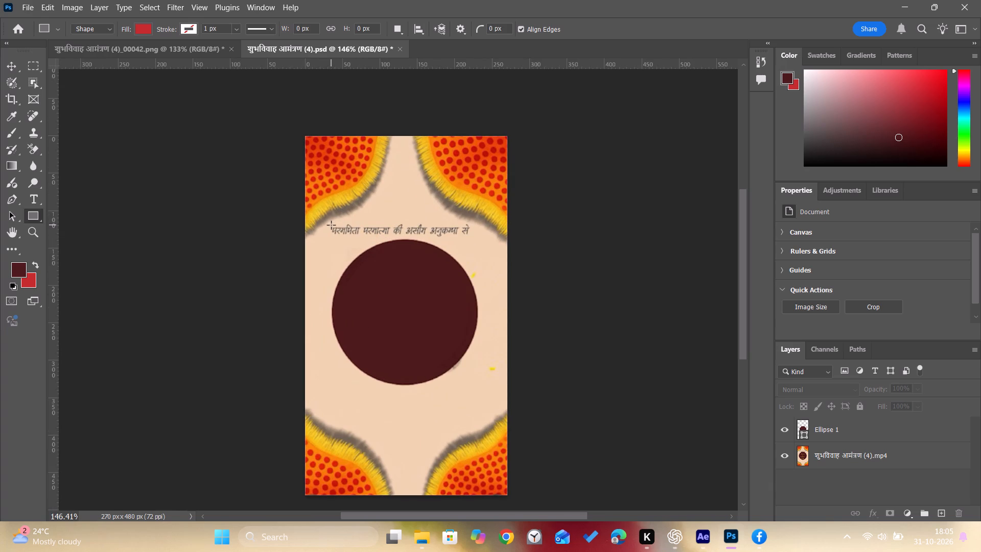
drag(331, 225, 469, 239)
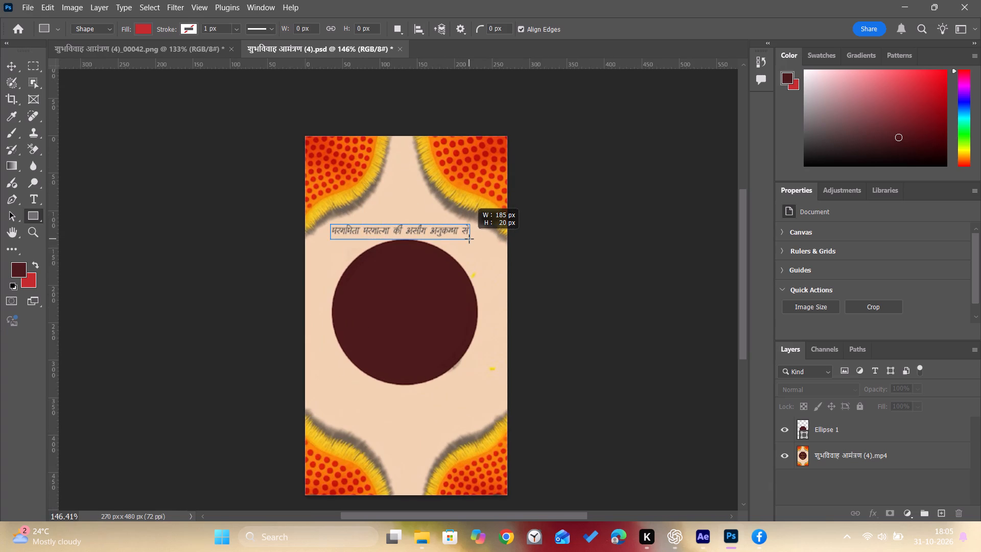
drag(469, 239, 471, 237)
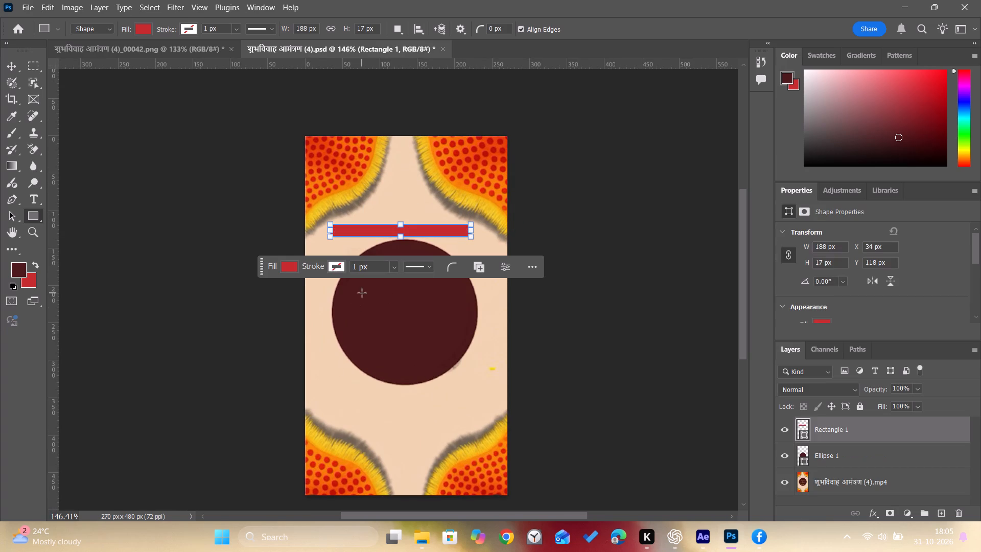
Fill the rectangle with the peach background colour sampled beside the maroon circle, and deselect it.
click(292, 265)
click(428, 292)
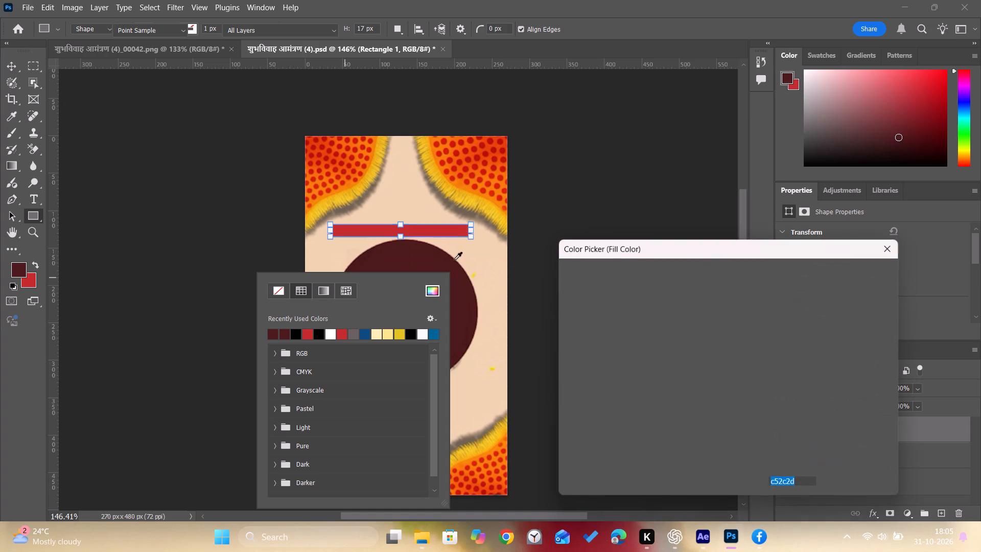
click(483, 249)
click(871, 275)
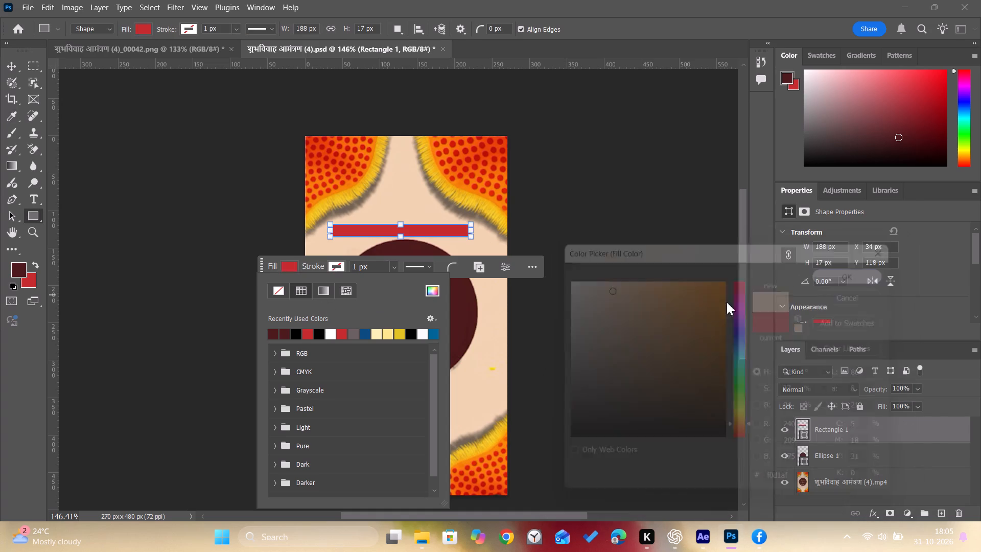
click(5, 66)
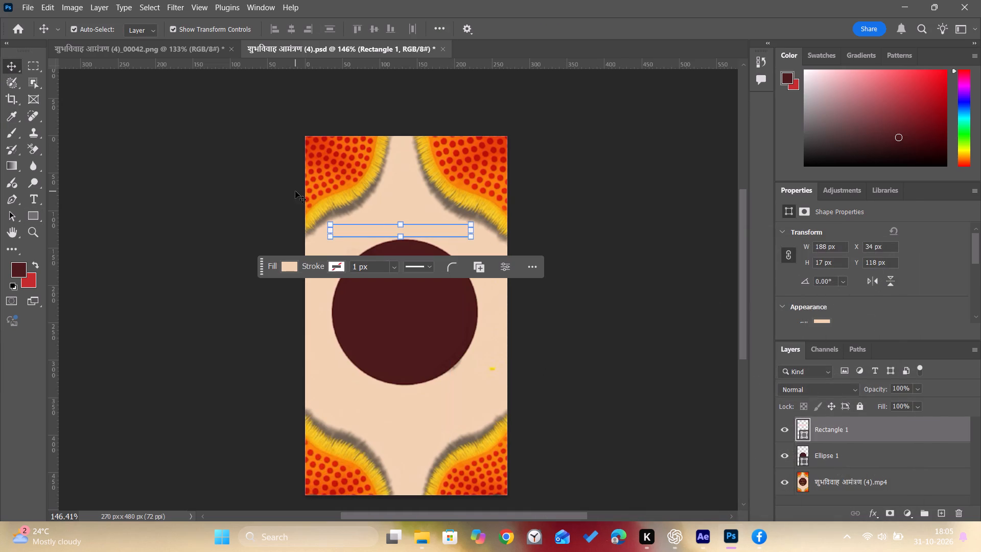
click(241, 196)
alt+scroll(358, 230, up, 6)
alt+scroll(290, 242, up, 5)
alt+scroll(349, 238, down, 11)
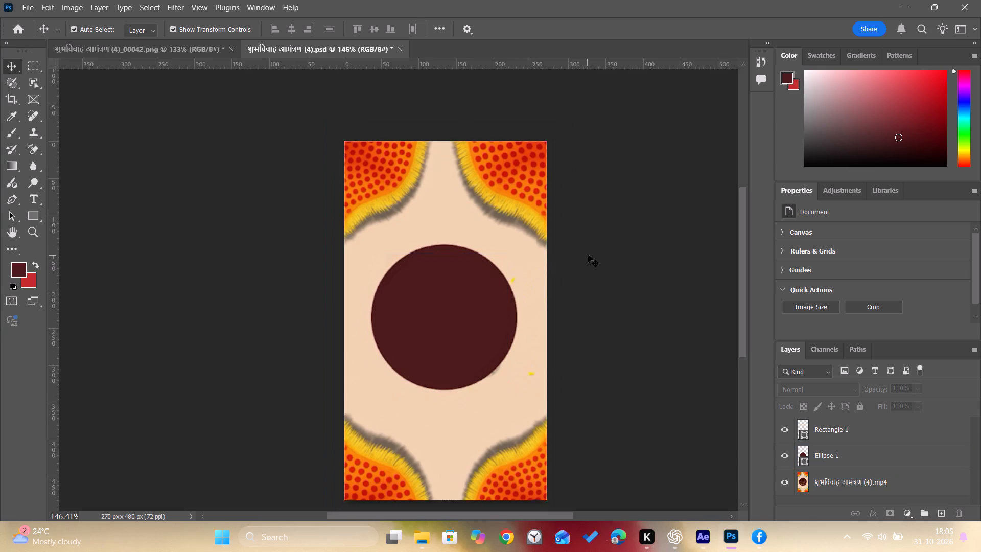
click(589, 255)
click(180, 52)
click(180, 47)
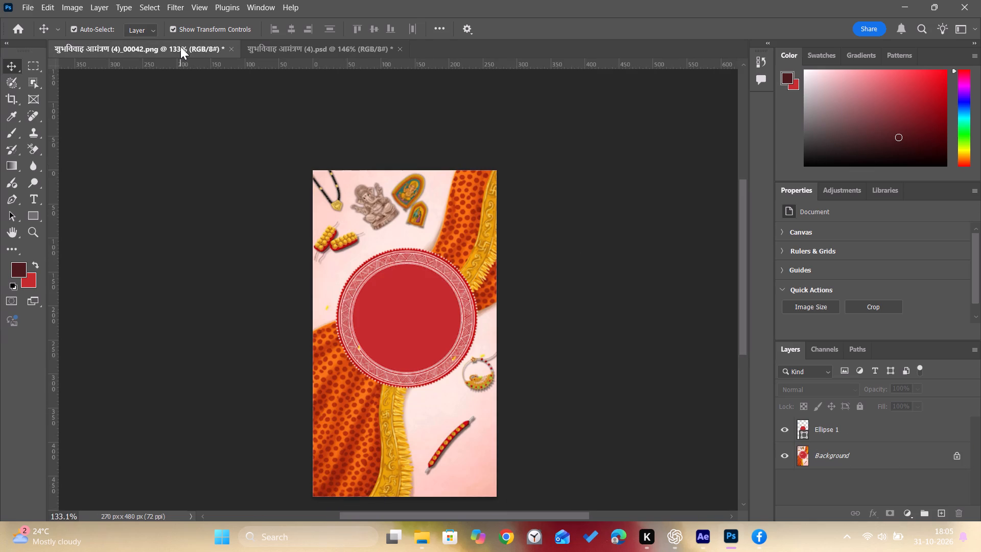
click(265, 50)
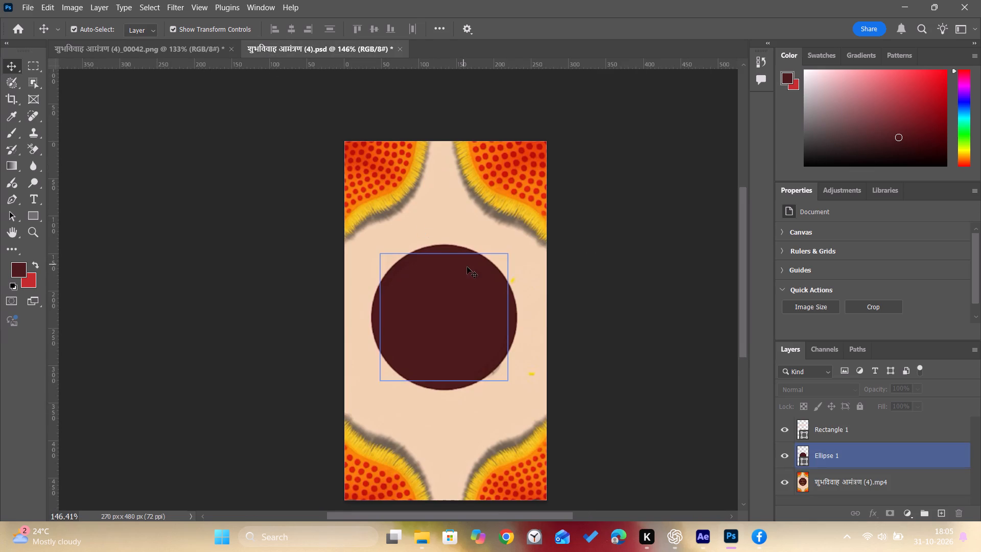
Export the cleaned background with the plain maroon circle as a PNG named 3 in the Downloads folder.
click(31, 10)
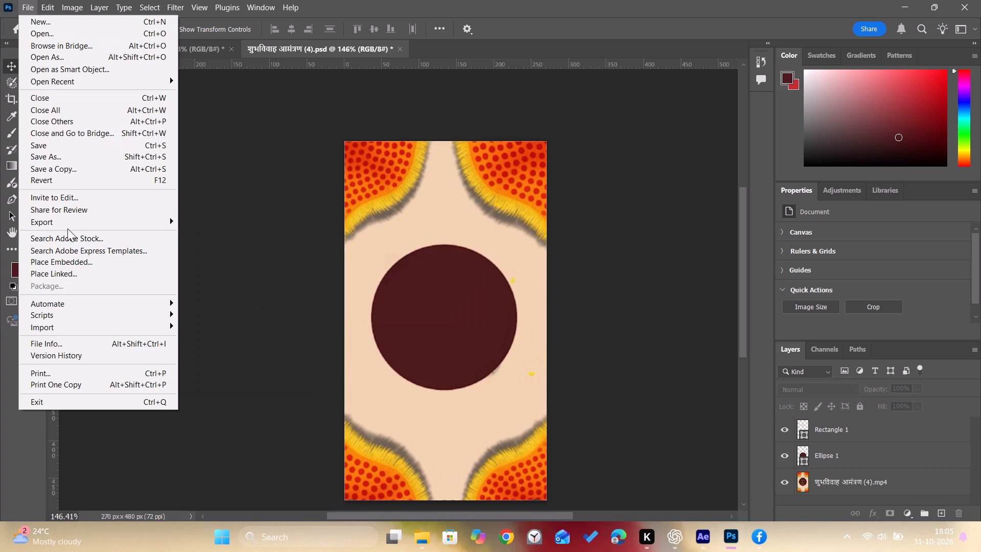
click(205, 234)
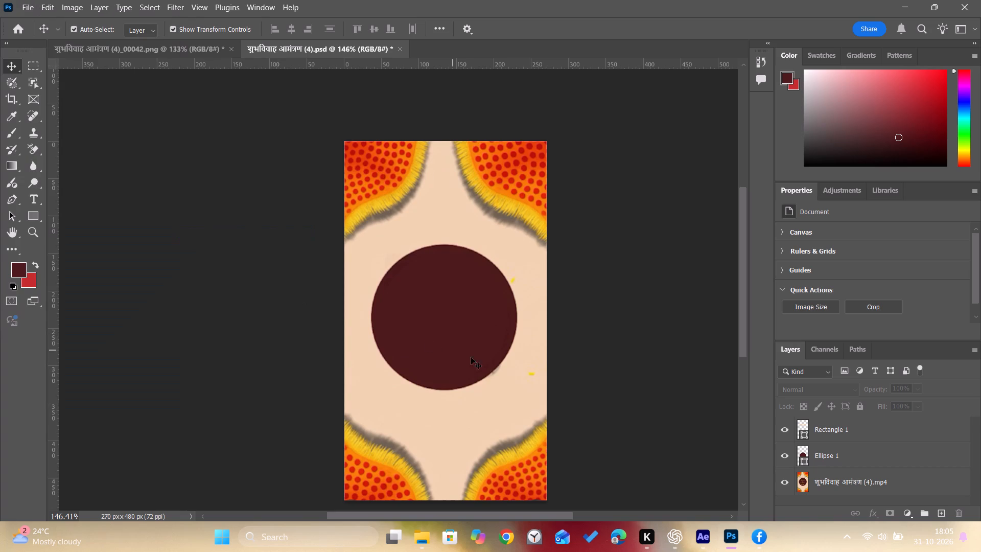
click(850, 515)
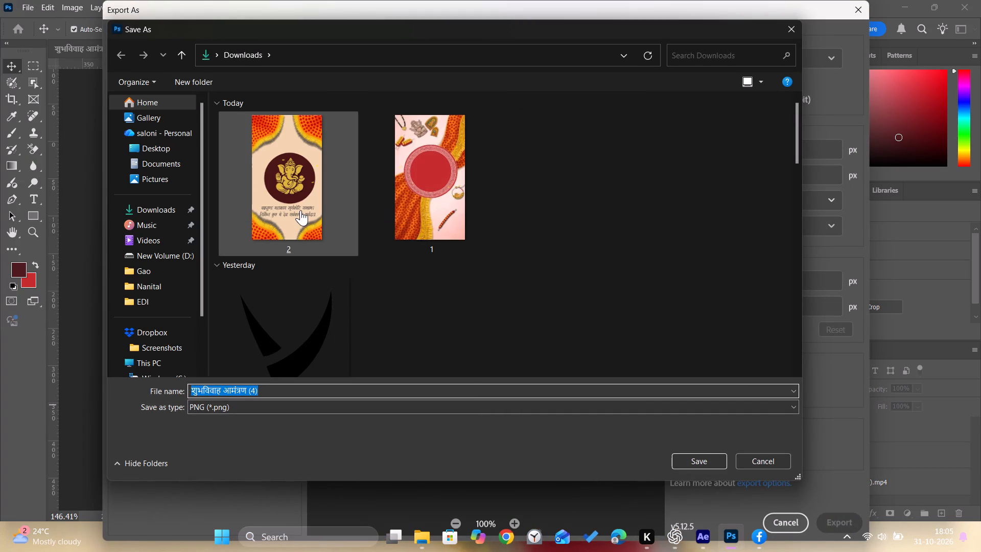
key(3)
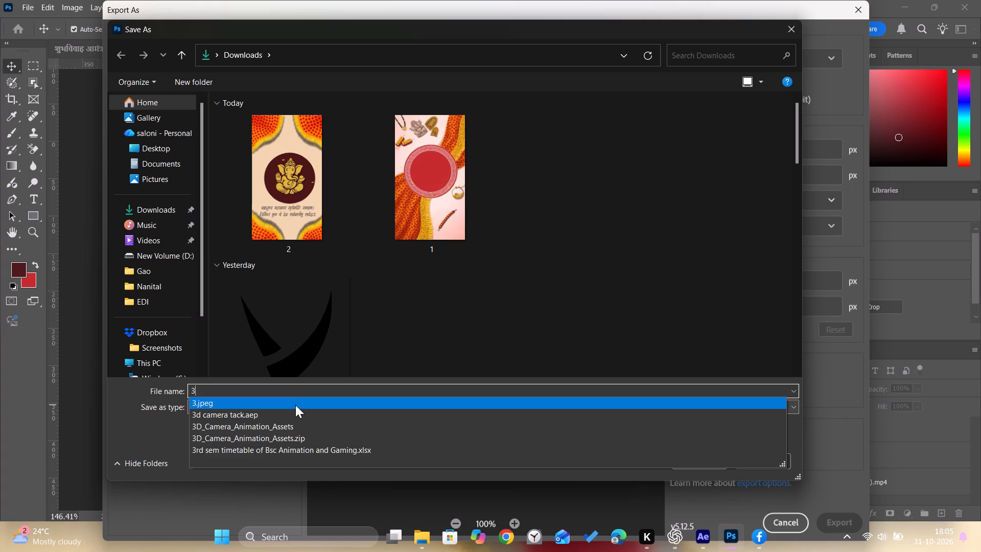
click(415, 351)
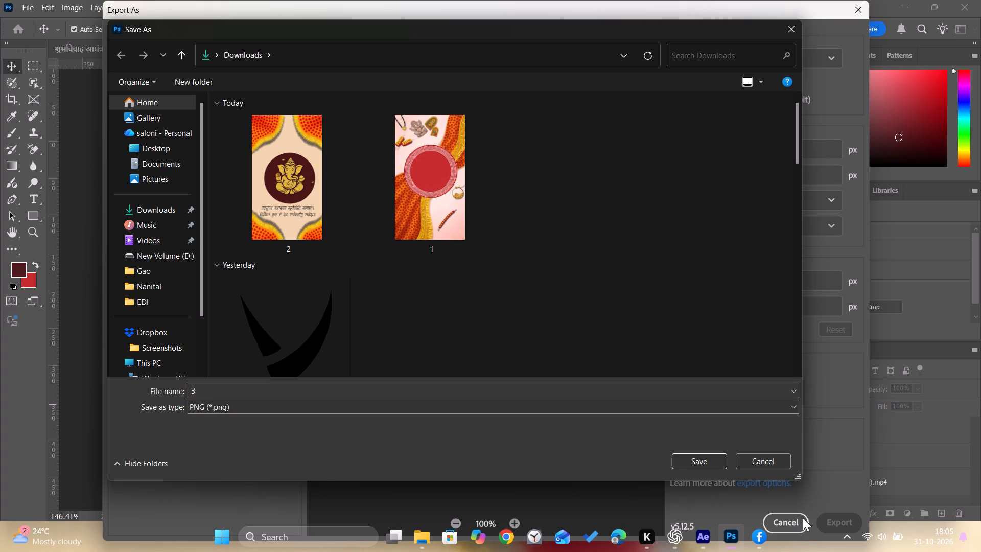
click(678, 458)
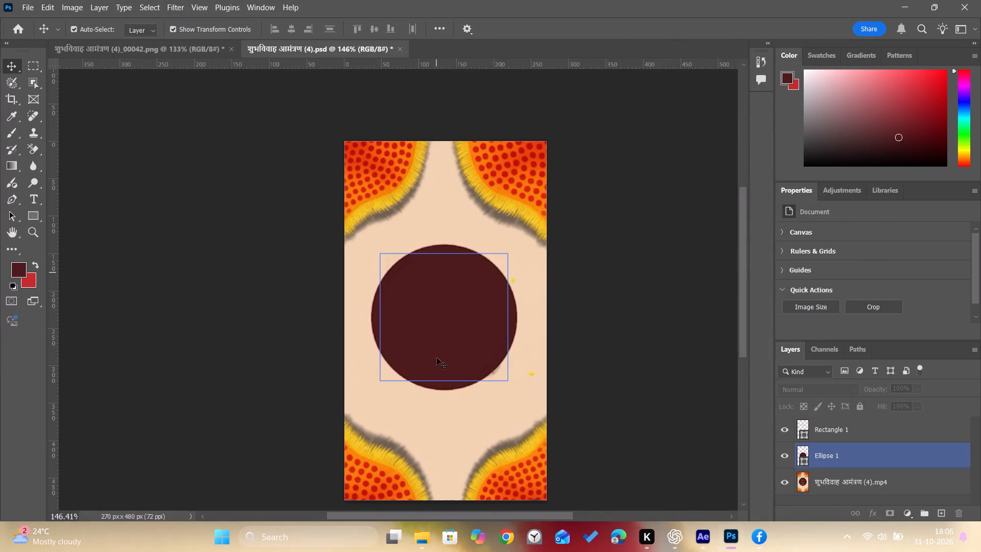
Switch to File Explorer and locate the Downloads folder holding the exported PNG backgrounds.
click(429, 548)
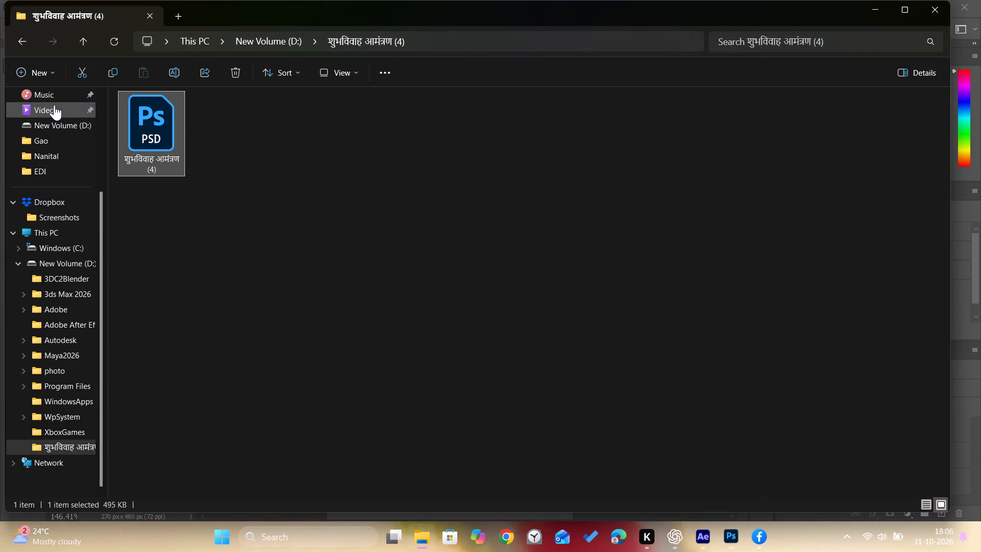
scroll(56, 103, up, 1)
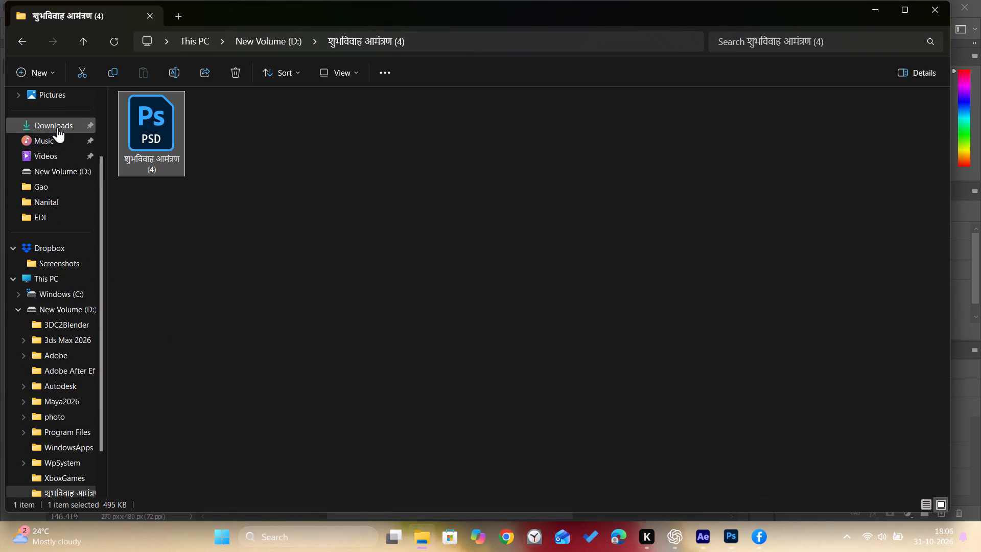